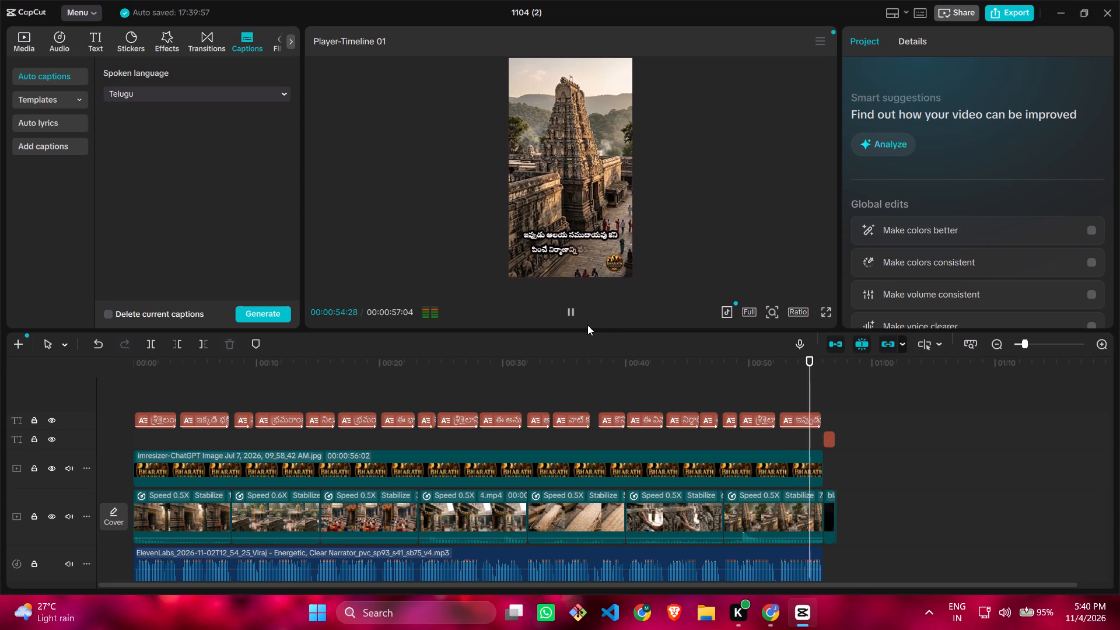
pyautogui.click(574, 312)
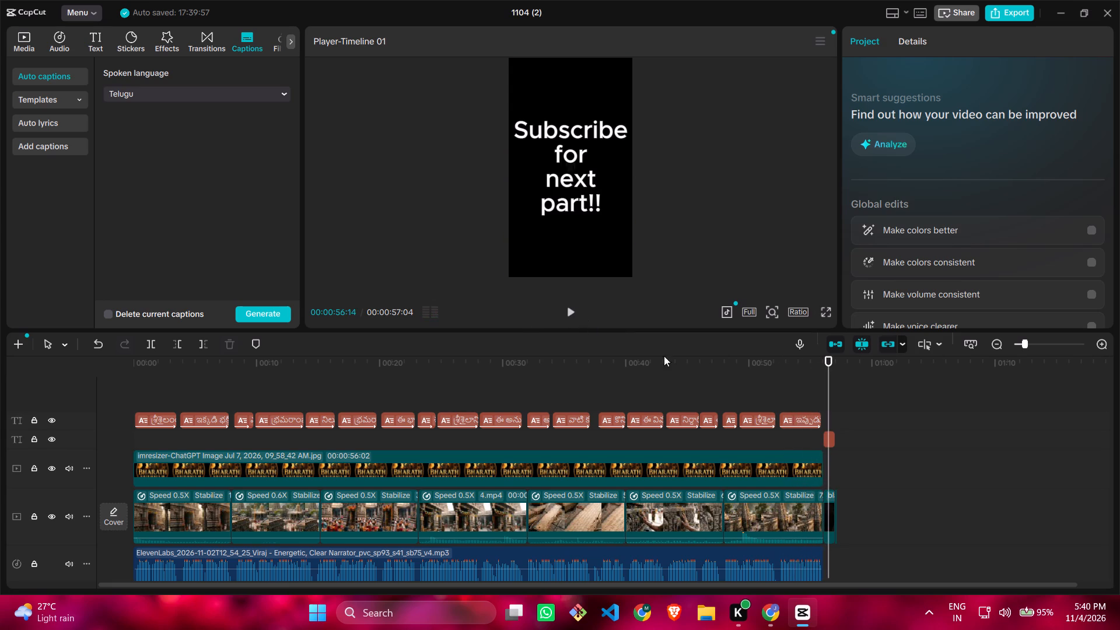
pyautogui.click(761, 420)
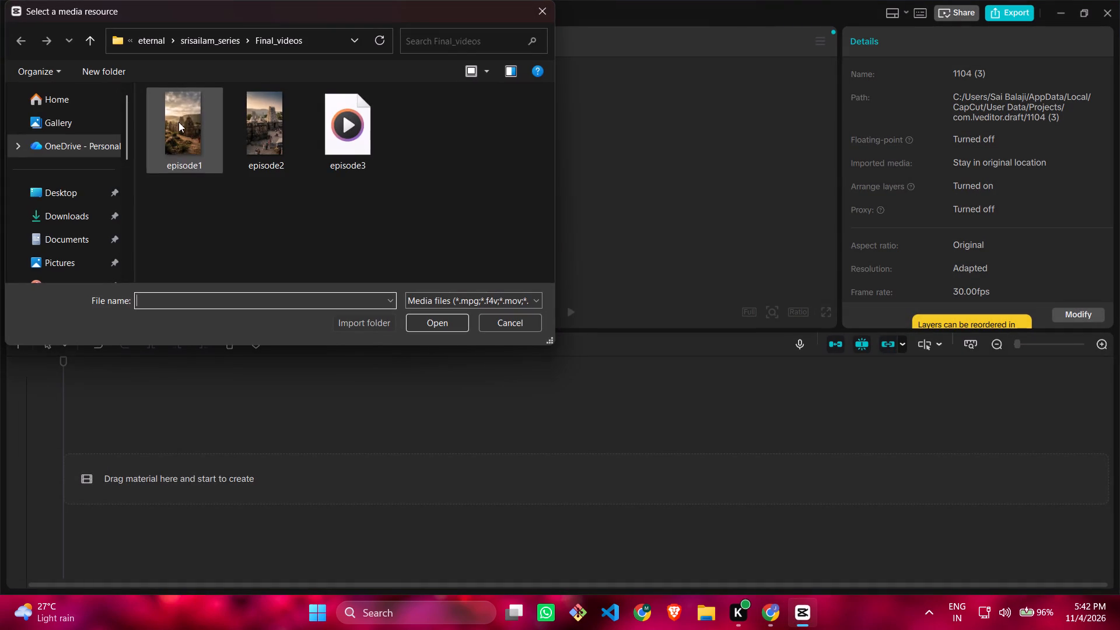
pyautogui.click(202, 44)
pyautogui.doubleClick(192, 208)
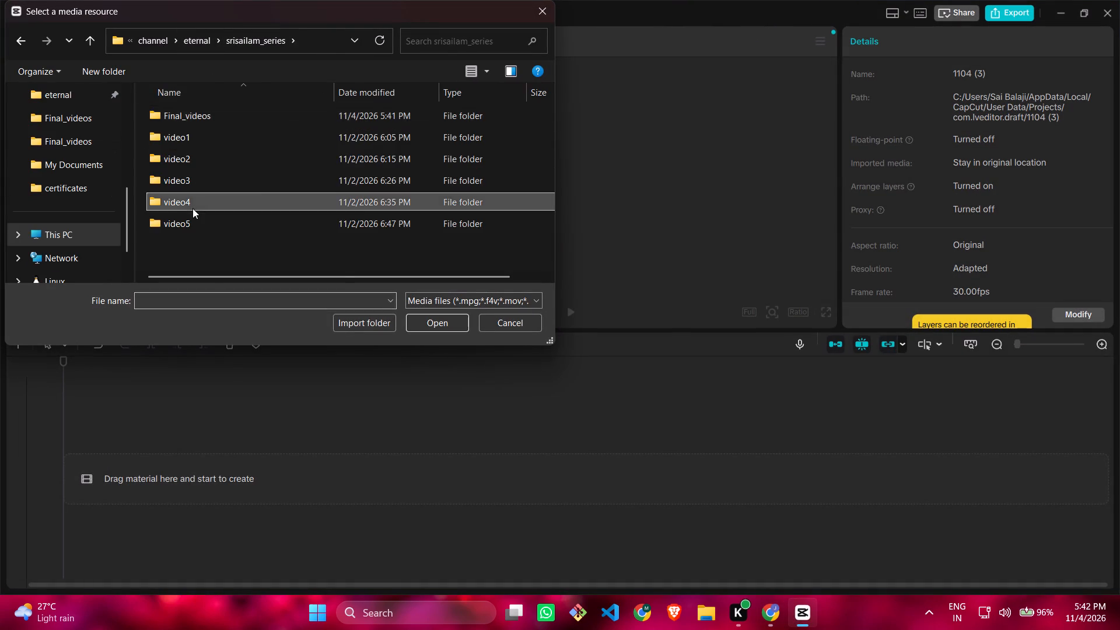
pyautogui.moveTo(146, 131); pyautogui.dragTo(514, 134)
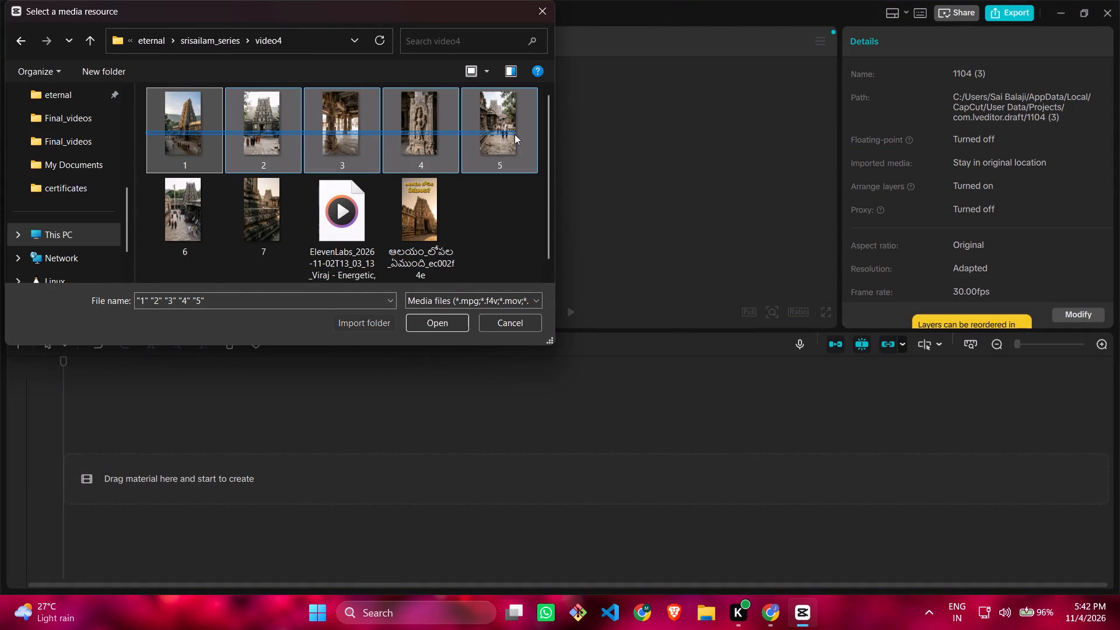
pyautogui.moveTo(514, 134); pyautogui.dragTo(511, 211)
pyautogui.click(449, 321)
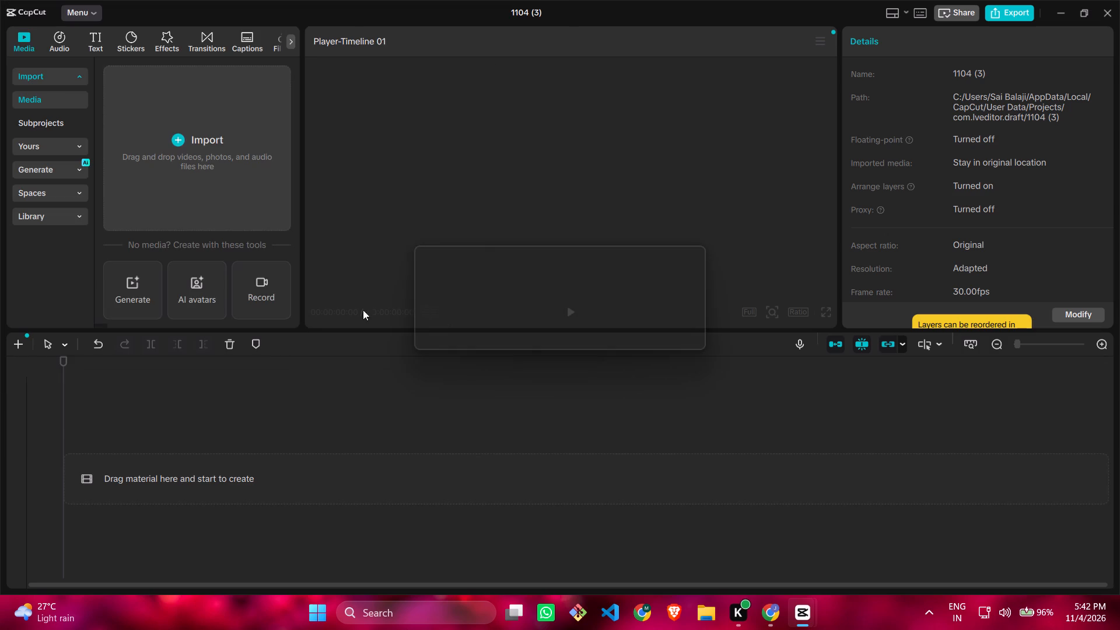
# Add all the imported video clips, the title image and the narration to the timeline.
pyautogui.click(180, 152)
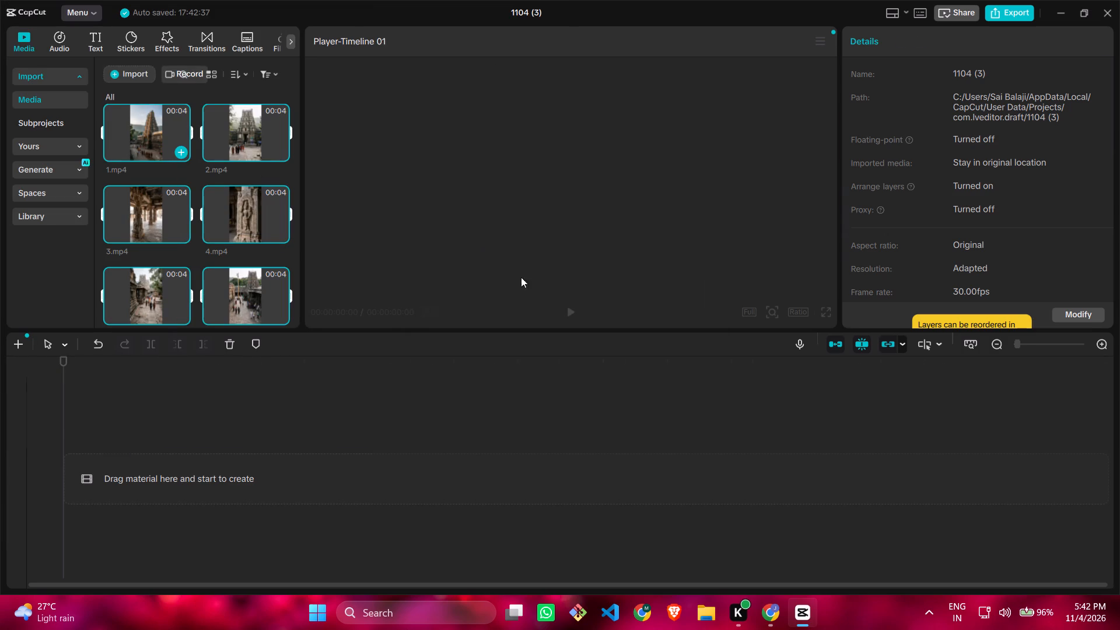
# Apply Stabilize to video clips 1 to 7 on the timeline, leaving out the title image.
pyautogui.click(1102, 348)
pyautogui.click(314, 422)
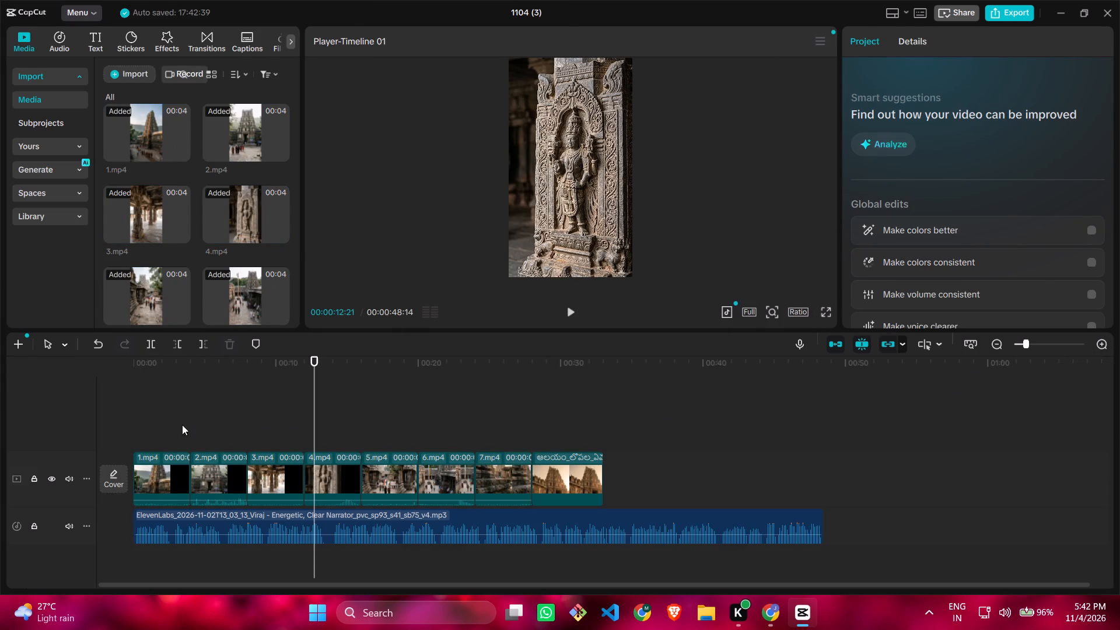
pyautogui.moveTo(129, 430); pyautogui.dragTo(341, 468)
pyautogui.moveTo(128, 432); pyautogui.dragTo(246, 478)
pyautogui.moveTo(111, 437); pyautogui.dragTo(464, 471)
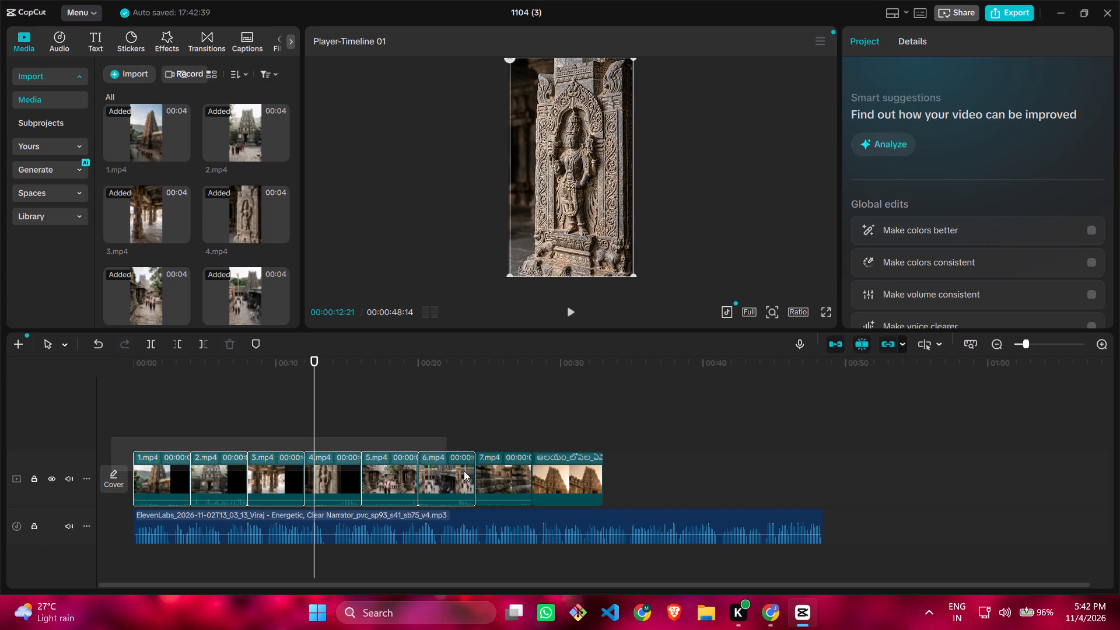
pyautogui.moveTo(464, 471); pyautogui.dragTo(499, 472)
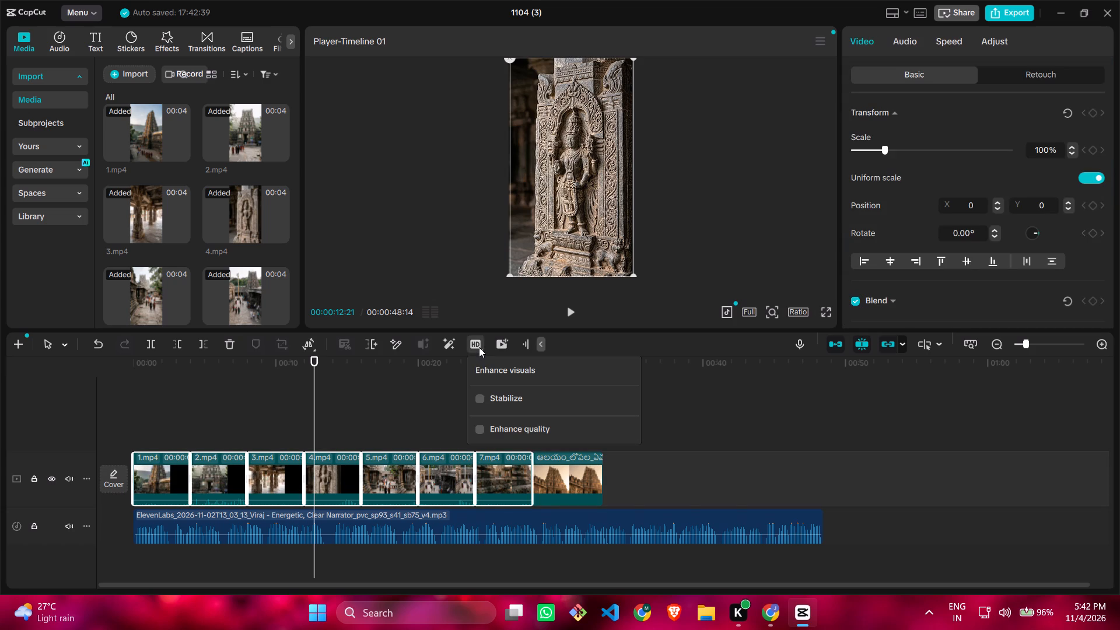
pyautogui.click(481, 398)
pyautogui.click(430, 398)
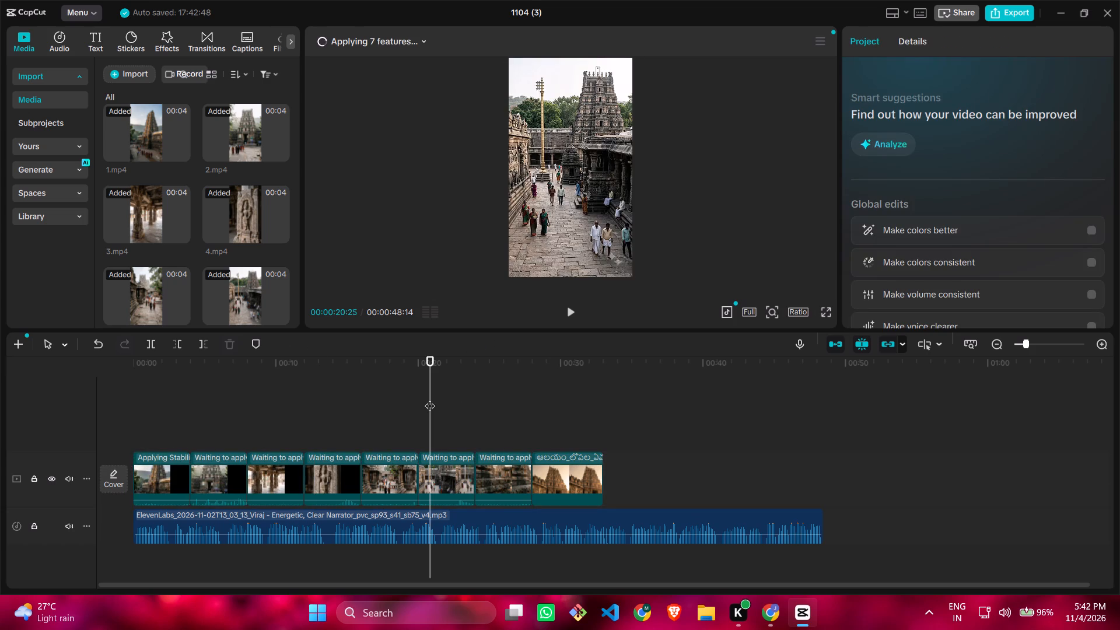
# Return the playhead to the start and import the imresizer-ChatGPT logo JPG from the eternal folder.
pyautogui.moveTo(430, 398); pyautogui.dragTo(10, 474)
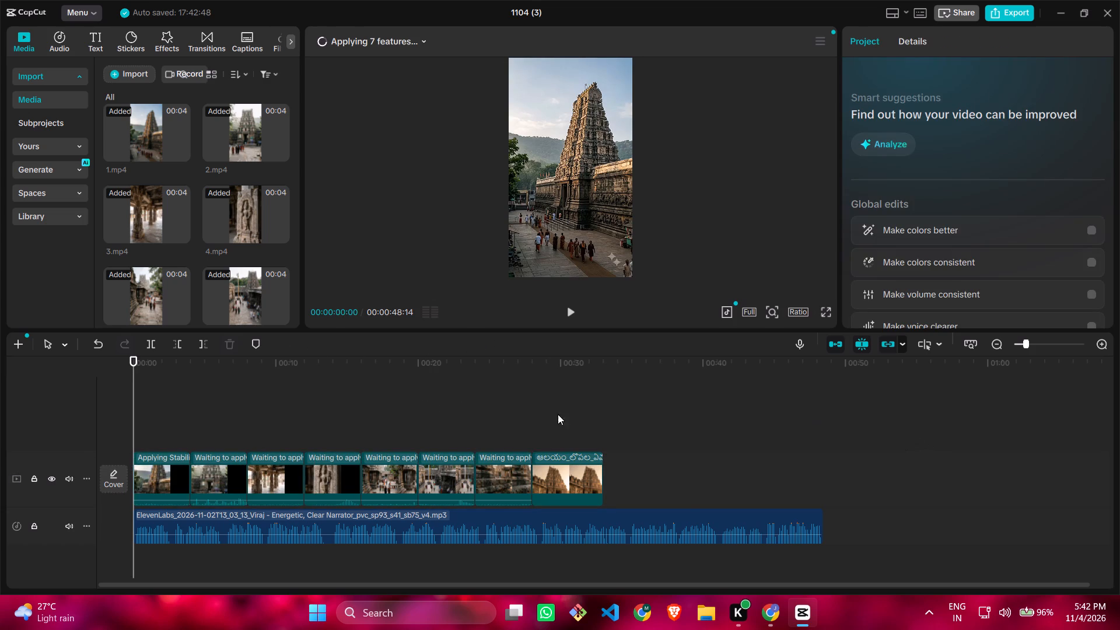
pyautogui.click(129, 69)
pyautogui.click(140, 99)
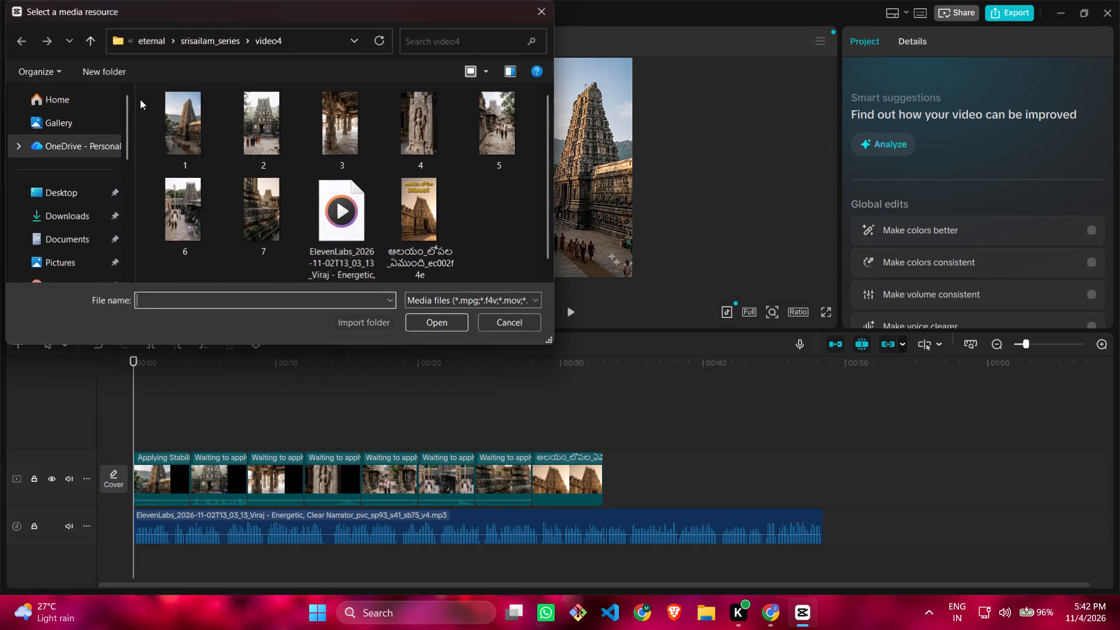
pyautogui.click(156, 44)
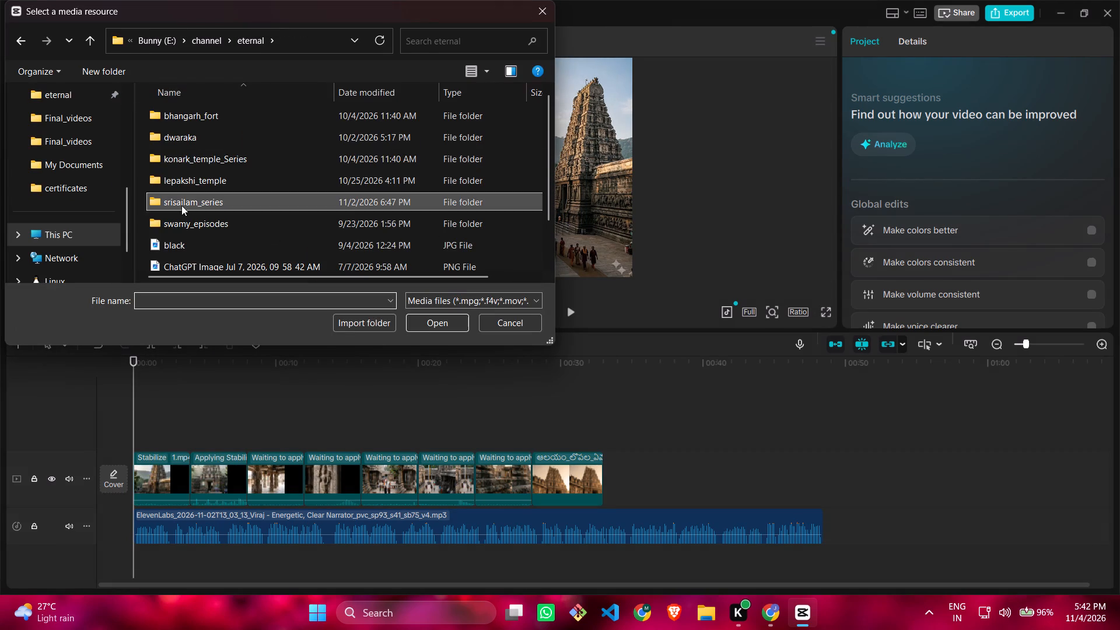
pyautogui.scroll(1, 189, 251)
pyautogui.scroll(-2, 189, 251)
pyautogui.click(187, 270)
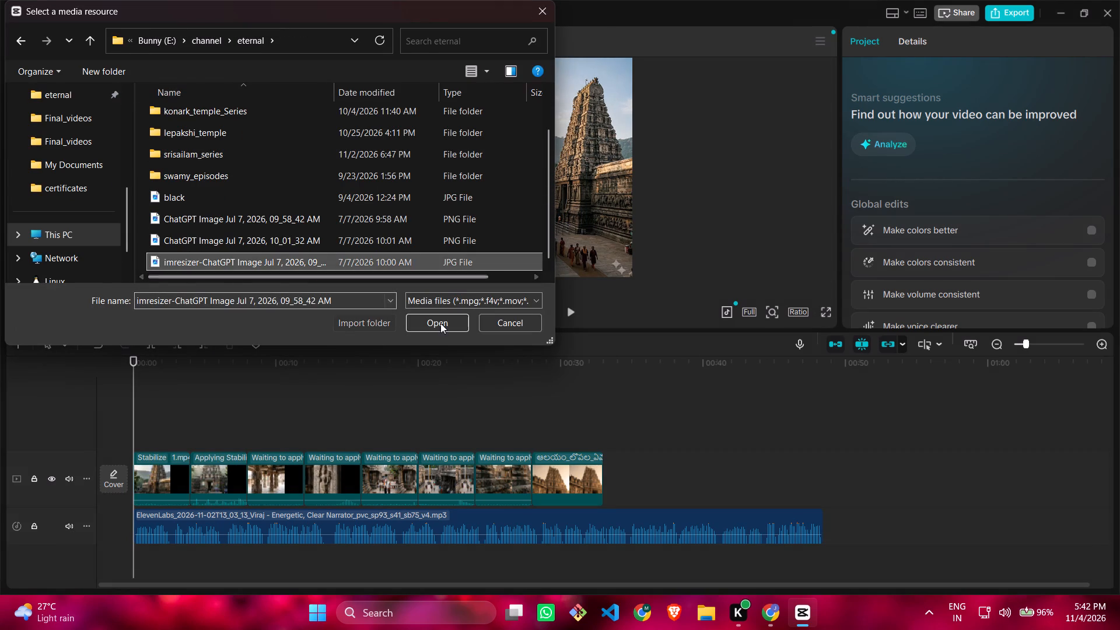
pyautogui.click(441, 324)
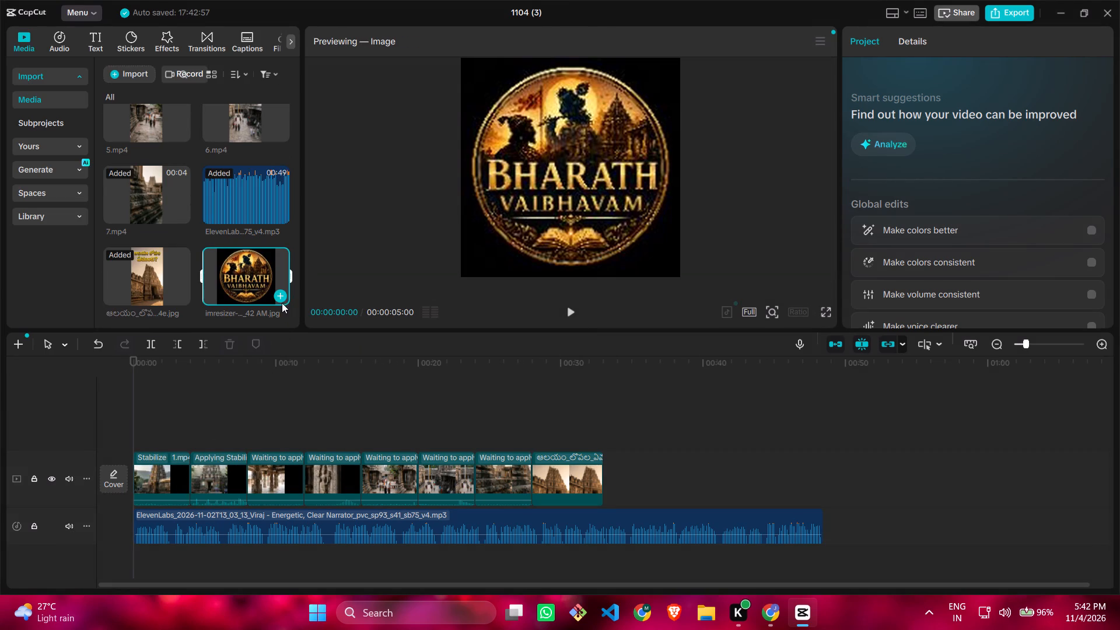
# Place the Bharath Vaibhavam logo at the start of the timeline on its own track above the video clips.
pyautogui.click(282, 298)
pyautogui.moveTo(179, 475); pyautogui.dragTo(182, 424)
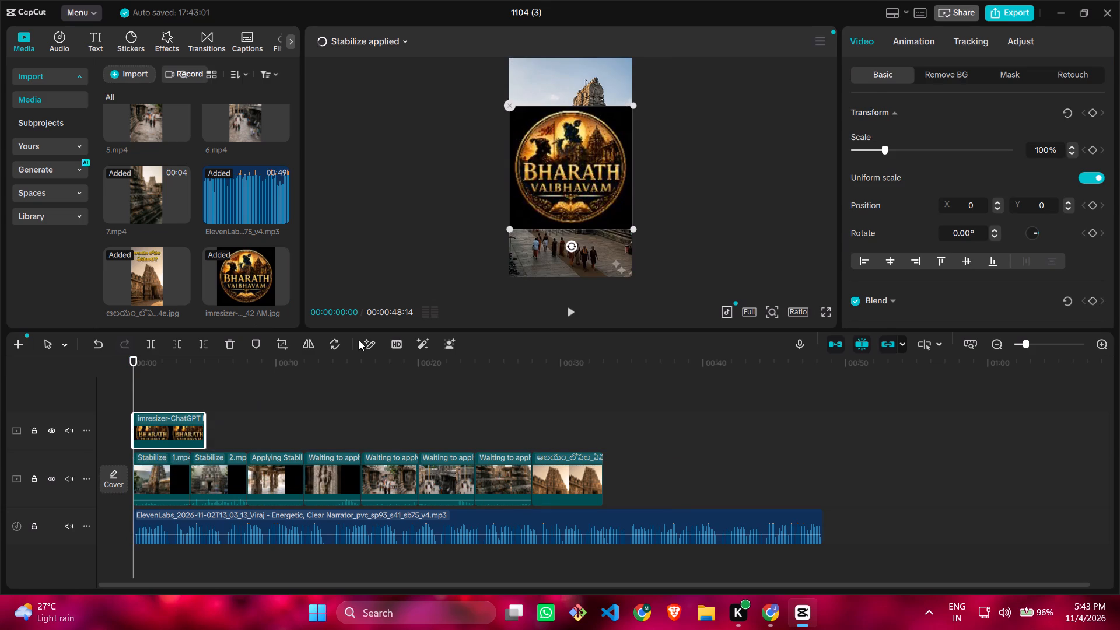
# Remove the logo image's black background with Auto removal.
pyautogui.click(948, 78)
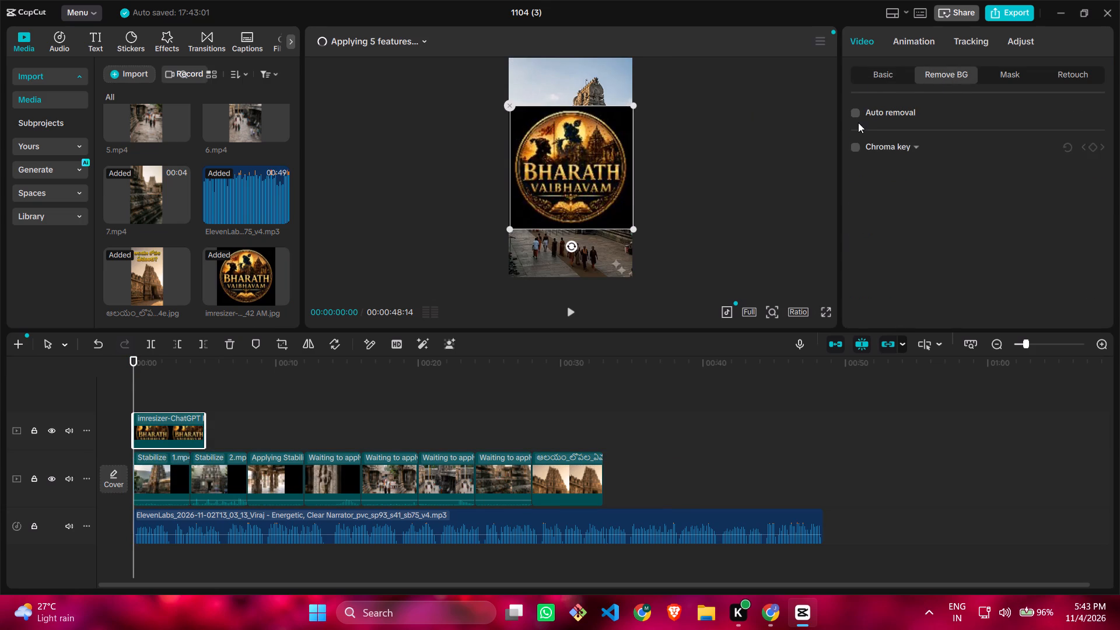
pyautogui.click(855, 114)
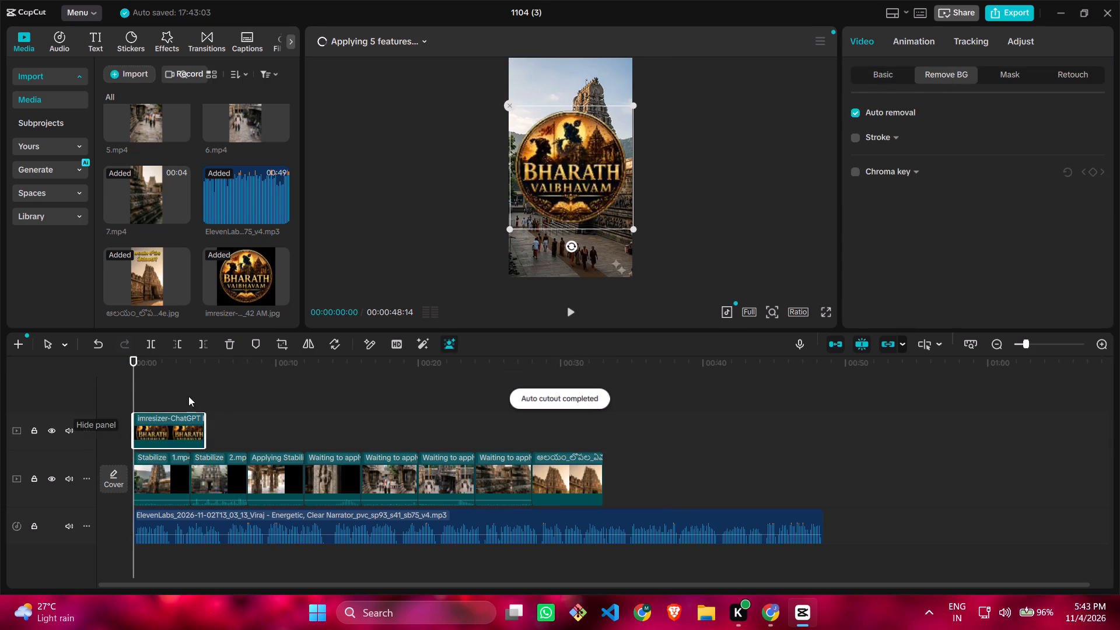
# Extend the logo clip to 00:00:48:14 so it spans the full length of the narration.
pyautogui.moveTo(204, 425); pyautogui.dragTo(720, 440)
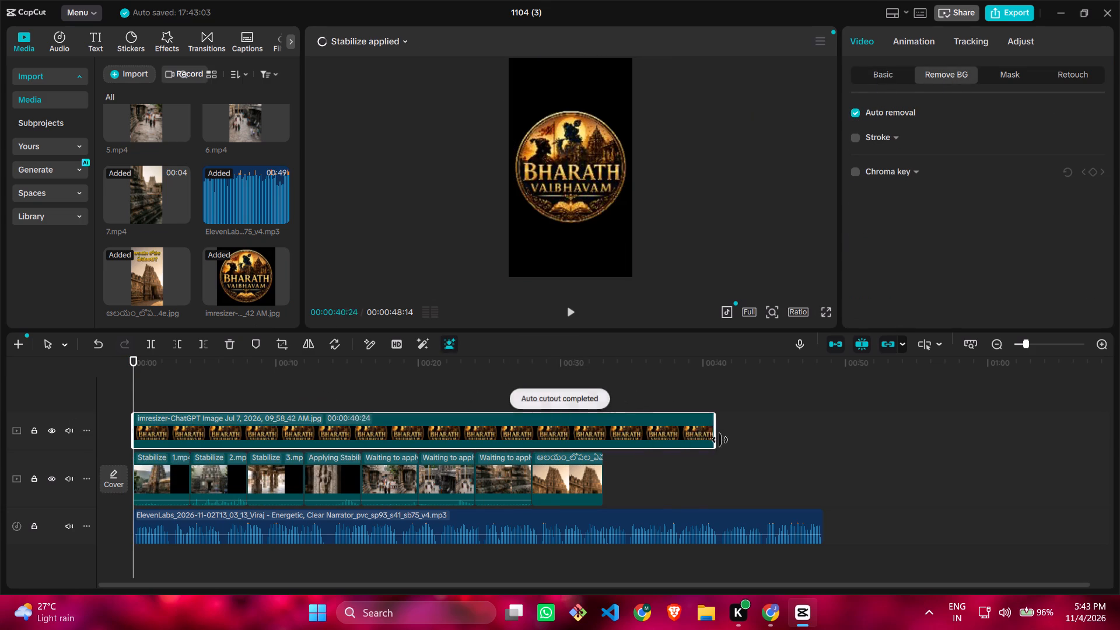
pyautogui.moveTo(720, 440); pyautogui.dragTo(818, 452)
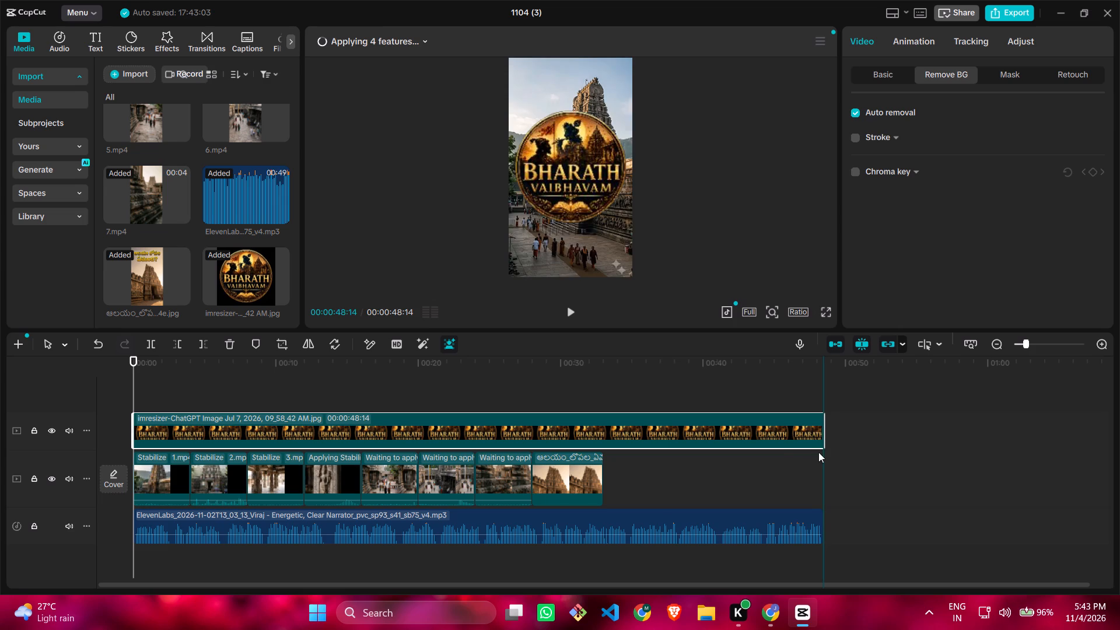
# Shrink the logo to a small watermark and place it near the lower-right corner of the video frame.
pyautogui.click(570, 309)
pyautogui.click(570, 309)
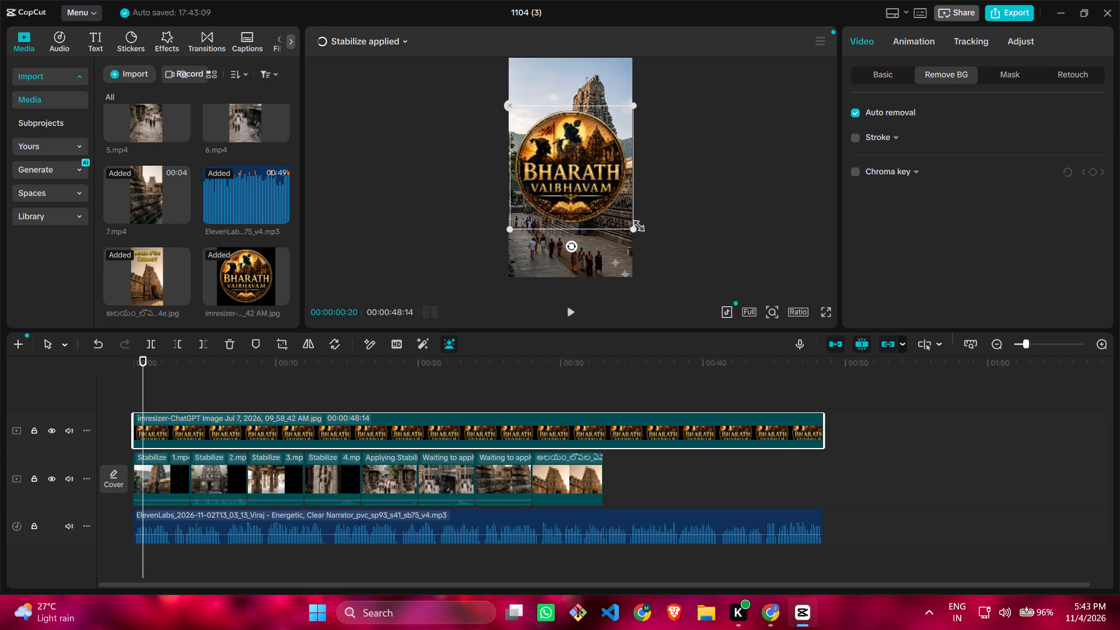
pyautogui.click(626, 232)
pyautogui.click(587, 213)
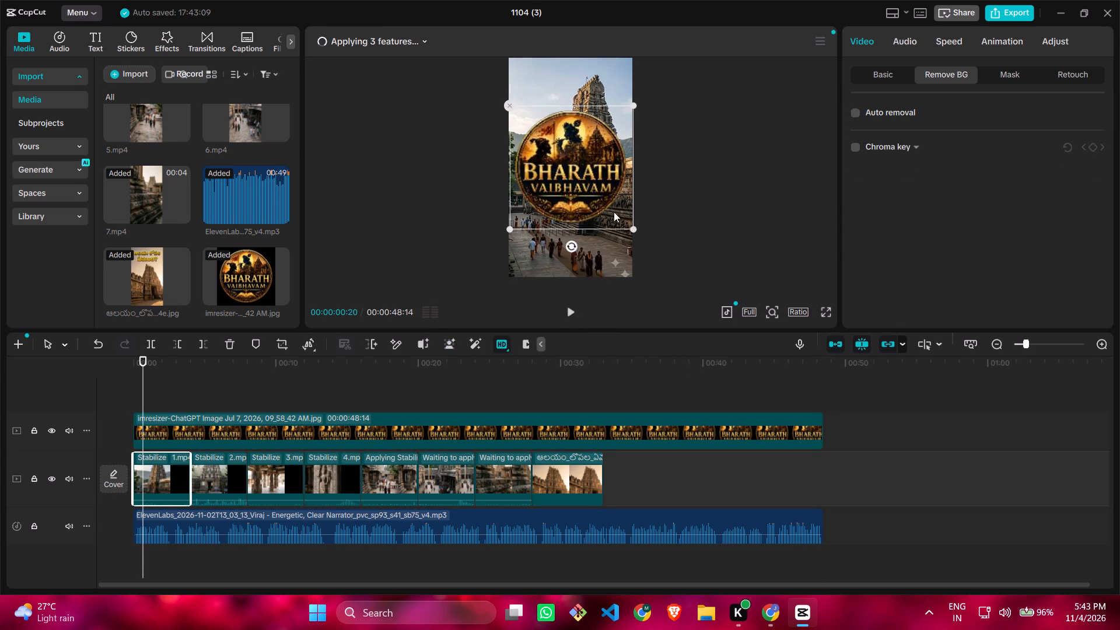
pyautogui.moveTo(635, 228); pyautogui.dragTo(570, 160)
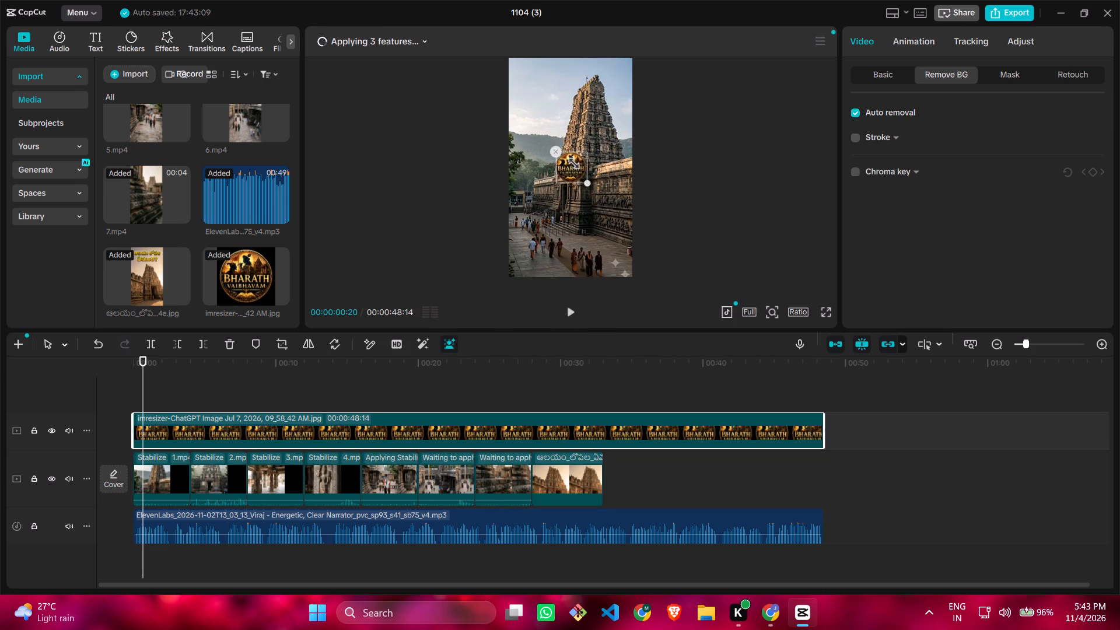
pyautogui.moveTo(570, 160); pyautogui.dragTo(561, 146)
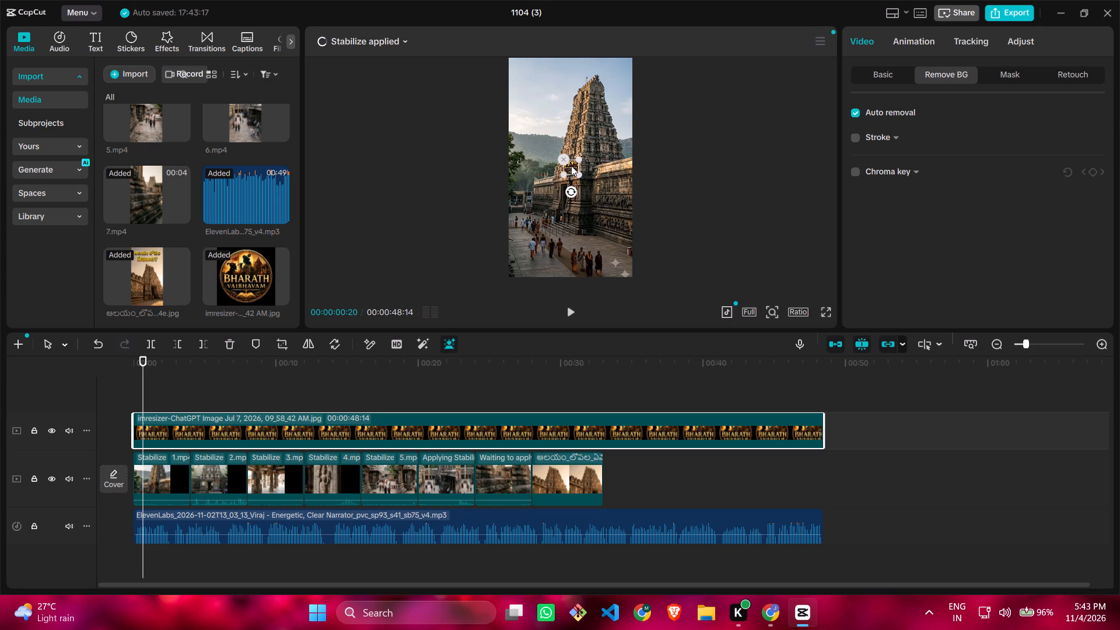
pyautogui.moveTo(571, 166); pyautogui.dragTo(617, 264)
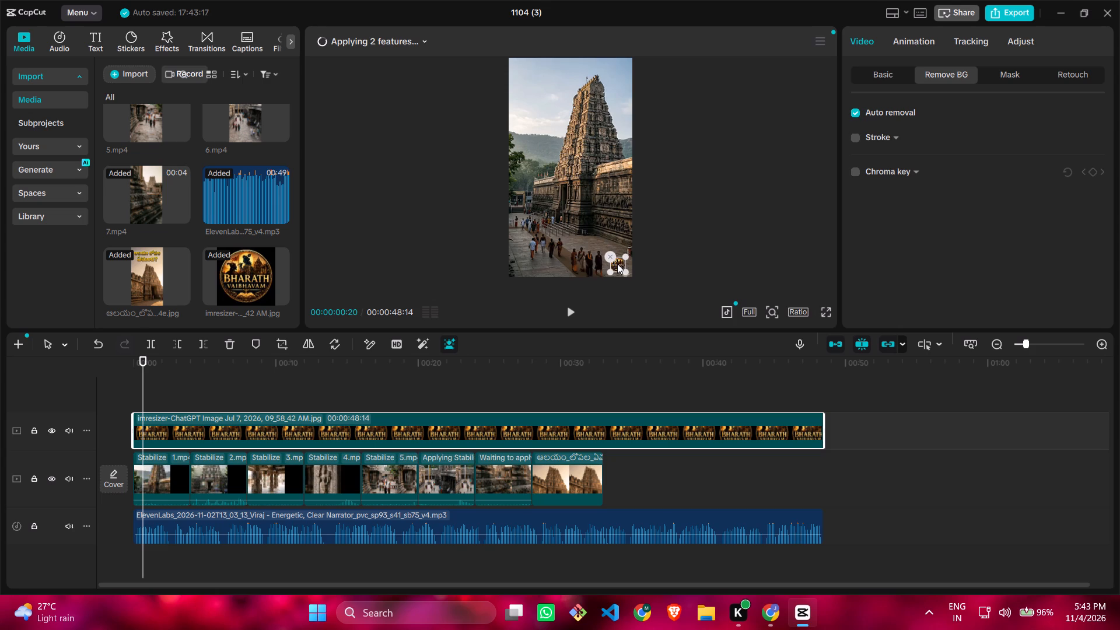
pyautogui.moveTo(617, 264); pyautogui.dragTo(614, 262)
pyautogui.click(710, 240)
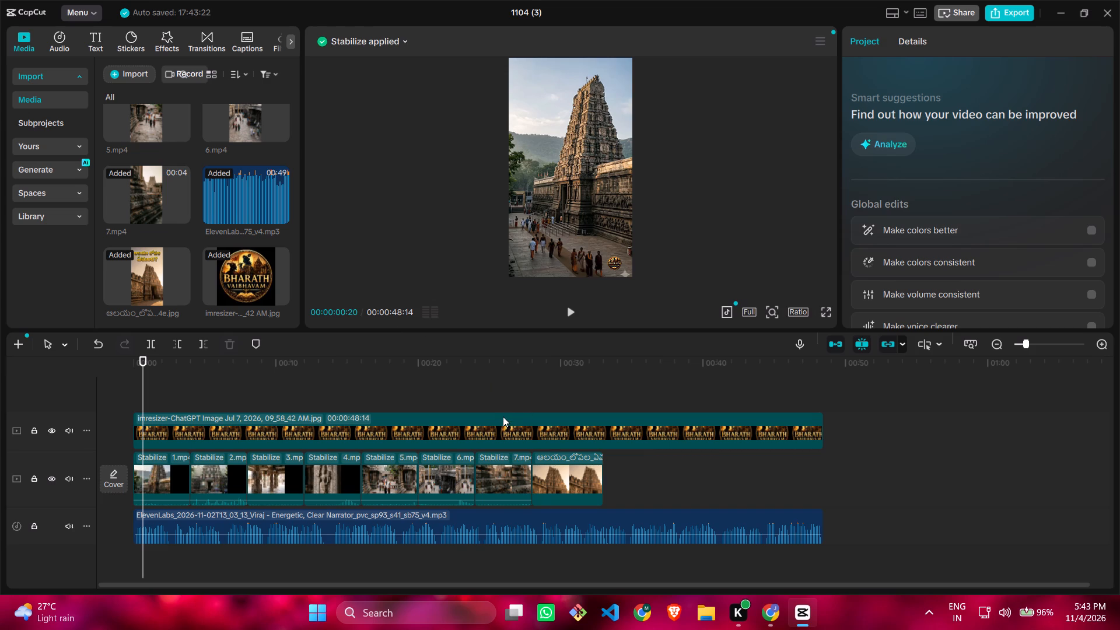
# Return the playhead to the start and raise the ElevenLabs narration's volume to 6.0 dB.
pyautogui.moveTo(143, 395); pyautogui.dragTo(87, 409)
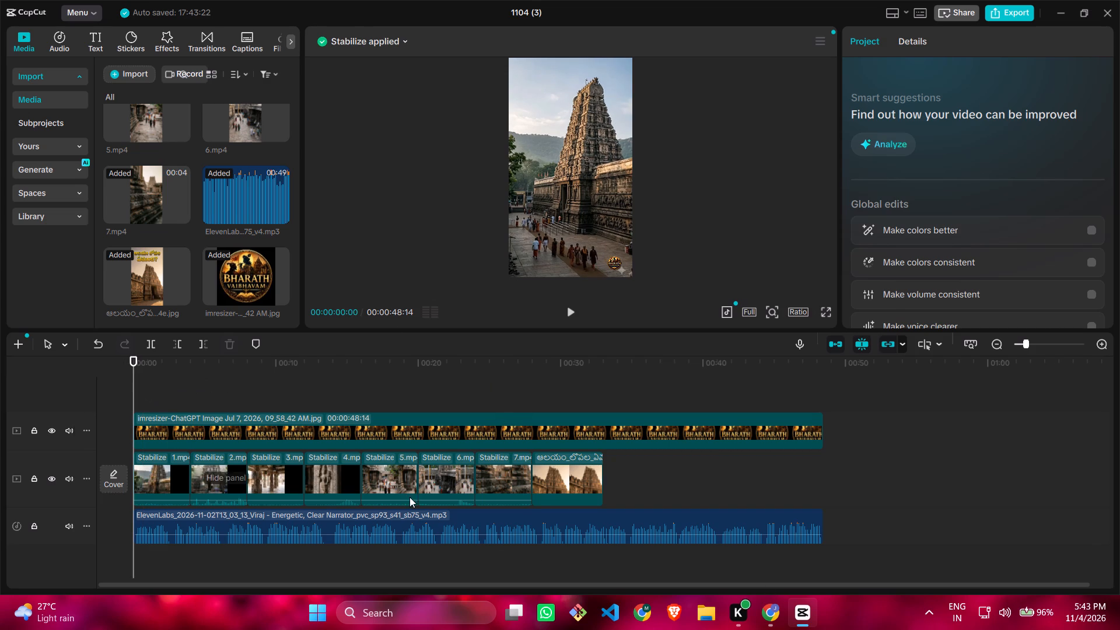
pyautogui.click(765, 511)
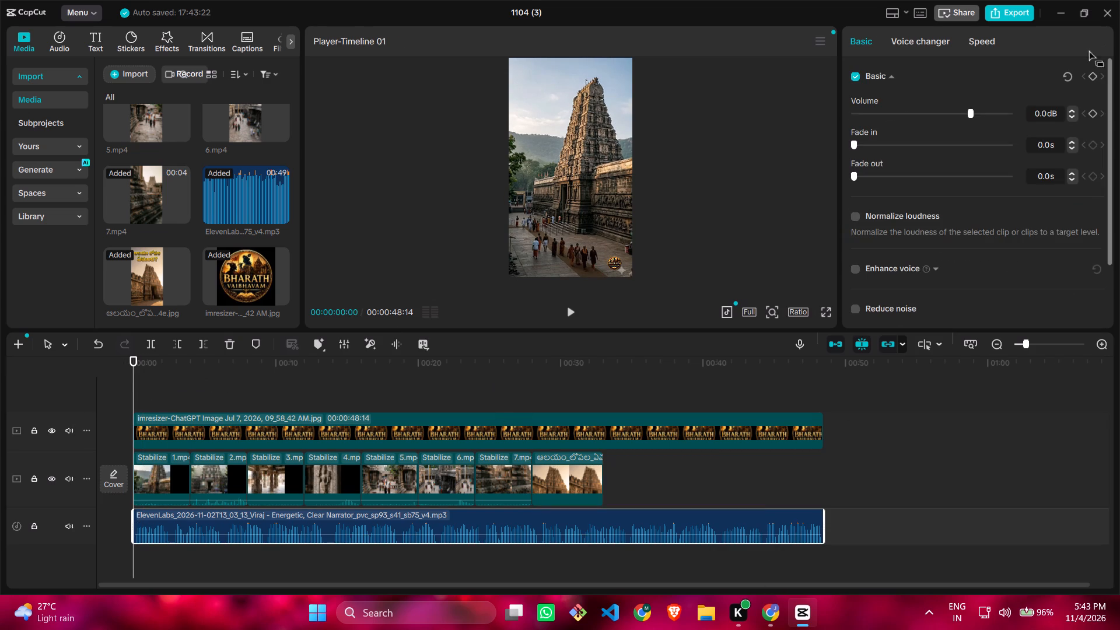
pyautogui.tripleClick(1070, 108)
pyautogui.tripleClick(1070, 109)
pyautogui.tripleClick(1070, 109)
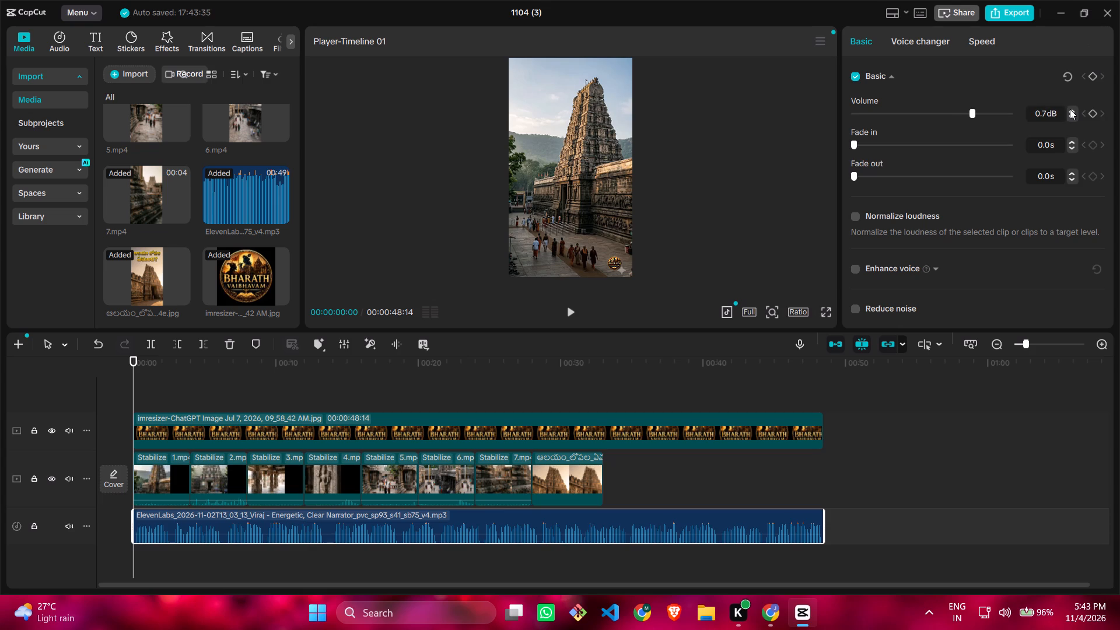
pyautogui.tripleClick(1070, 109)
pyautogui.doubleClick(1070, 109)
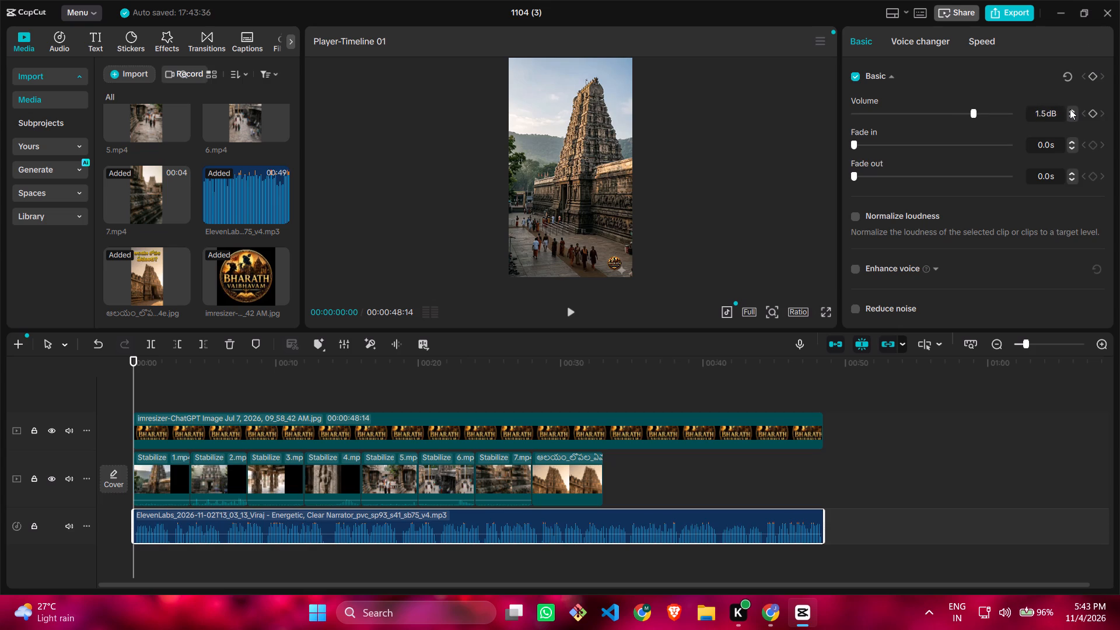
pyautogui.click(1070, 109)
pyautogui.tripleClick(1070, 109)
pyautogui.tripleClick(1070, 109)
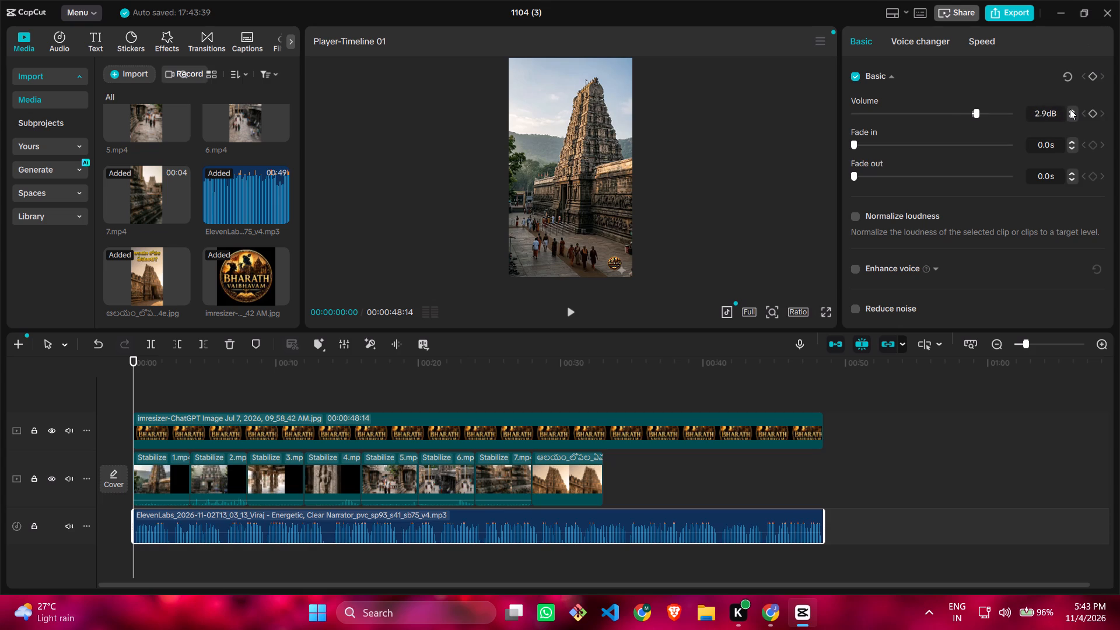
pyautogui.tripleClick(1070, 109)
pyautogui.tripleClick(1070, 109)
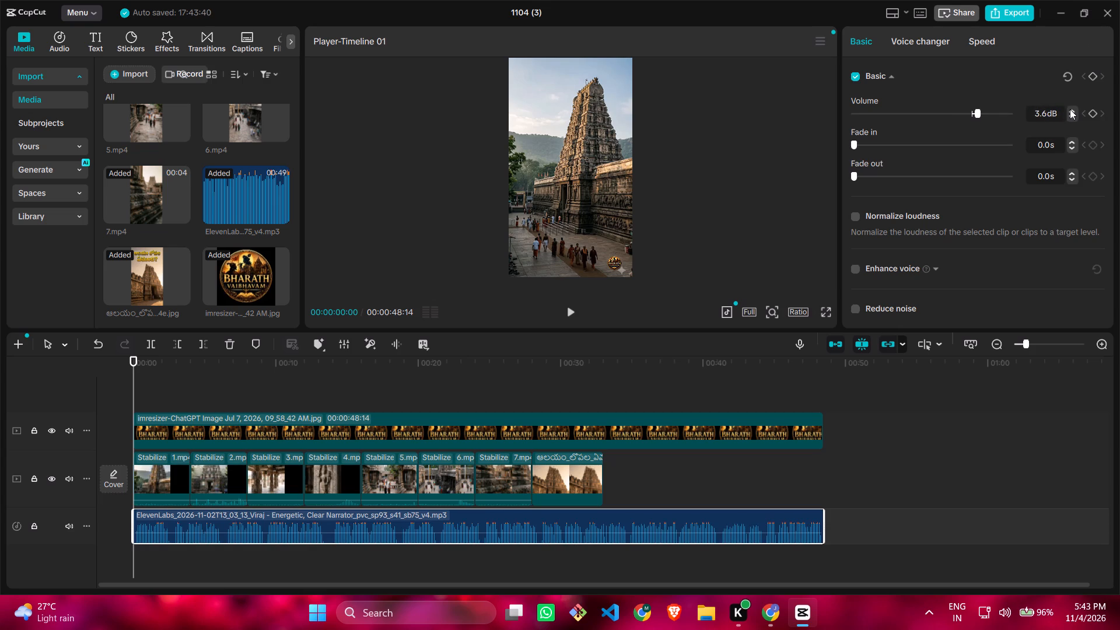
pyautogui.tripleClick(1070, 109)
pyautogui.doubleClick(1070, 109)
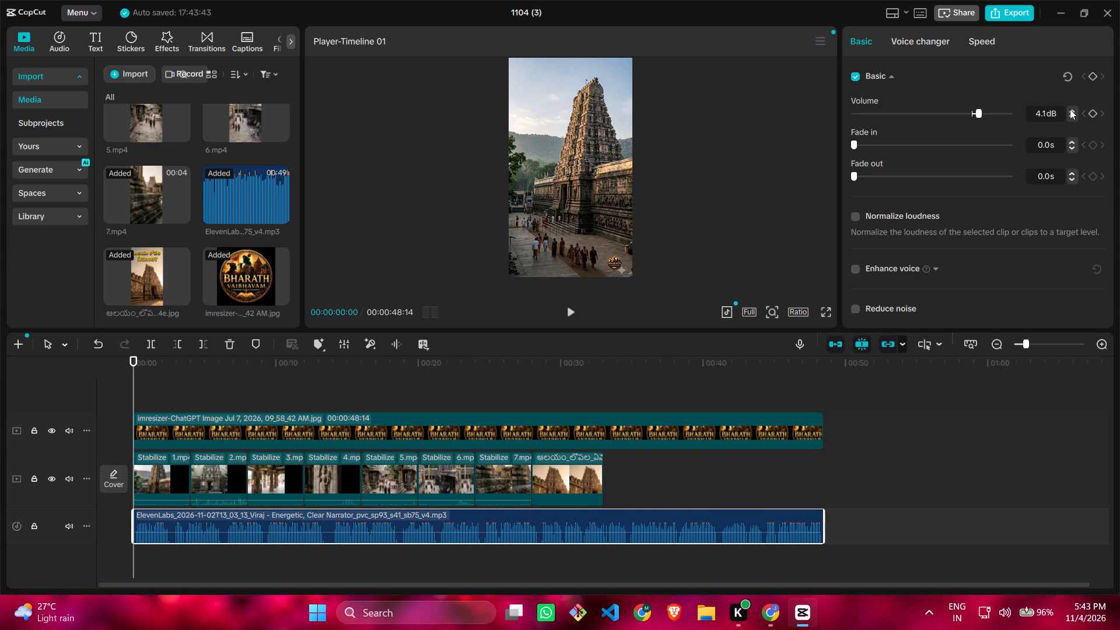
pyautogui.click(1070, 109)
pyautogui.doubleClick(1070, 109)
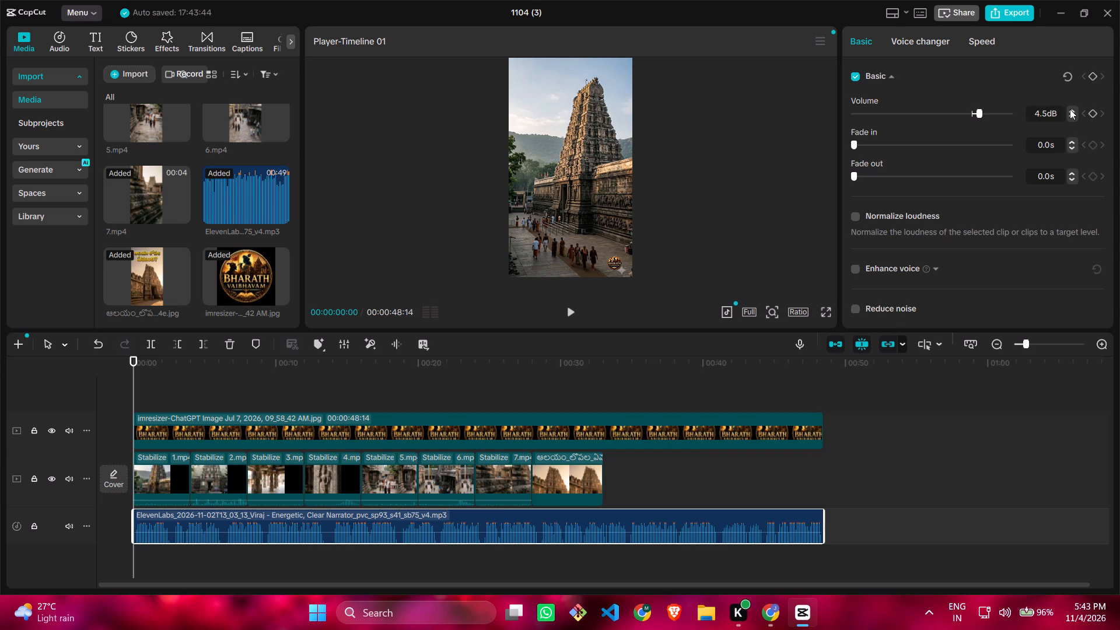
pyautogui.click(1070, 109)
pyautogui.click(1070, 109)
pyautogui.doubleClick(1070, 109)
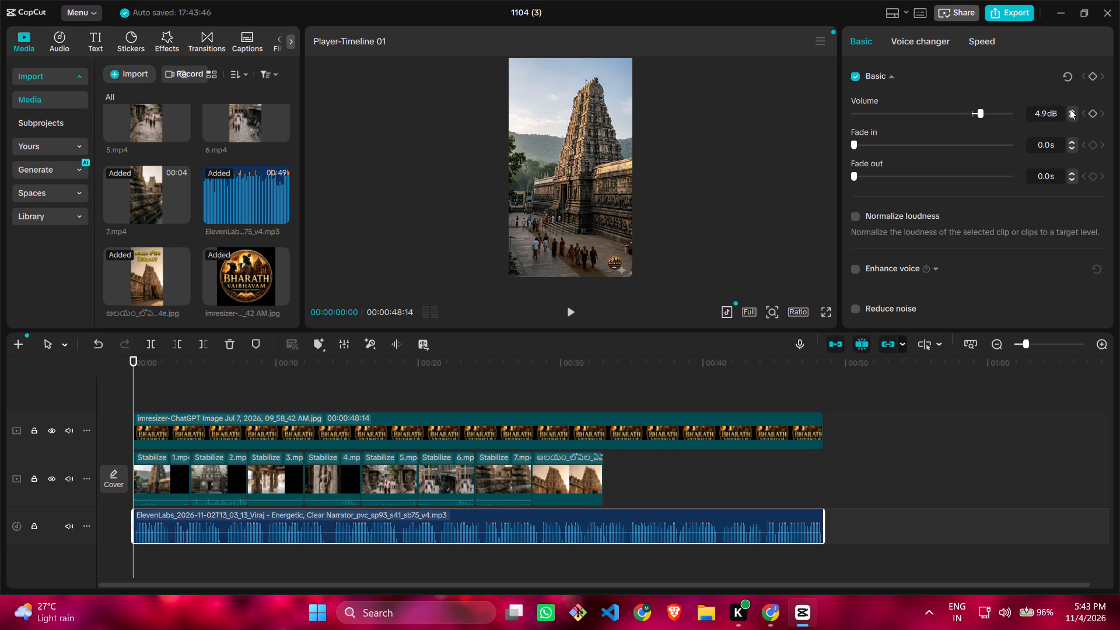
pyautogui.click(1070, 109)
pyautogui.click(1070, 109)
pyautogui.click(1070, 109)
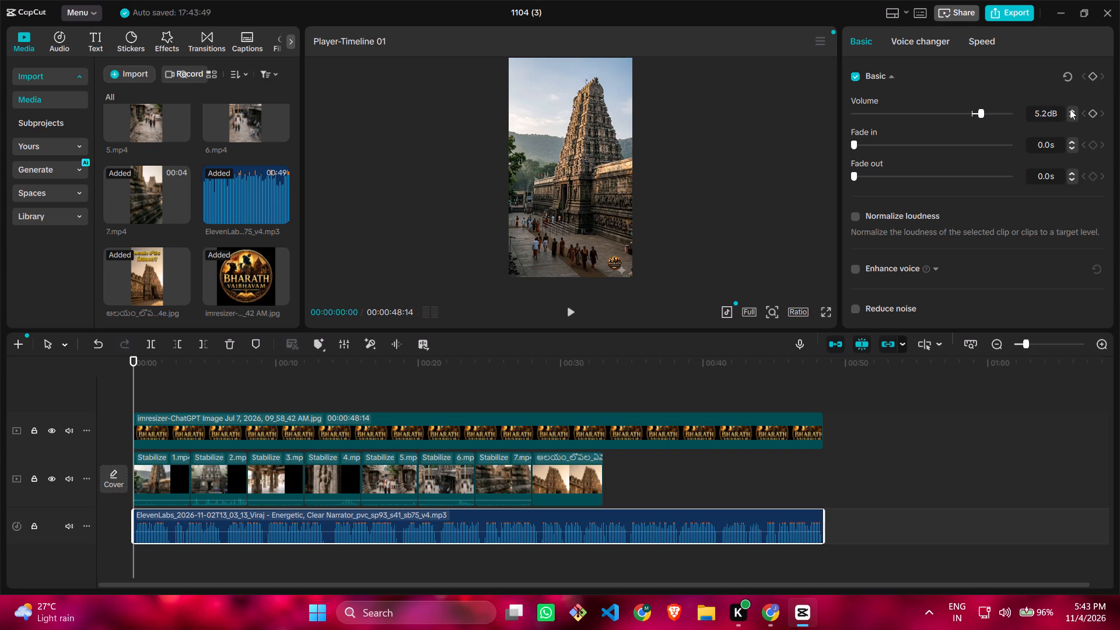
pyautogui.click(1070, 109)
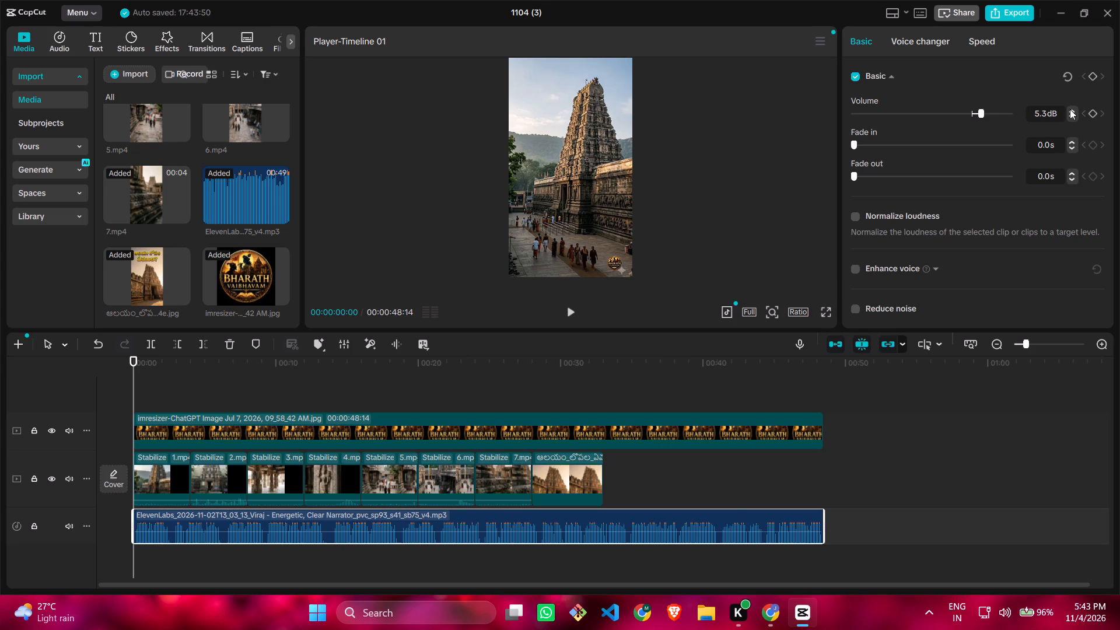
pyautogui.tripleClick(1070, 109)
pyautogui.tripleClick(1070, 109)
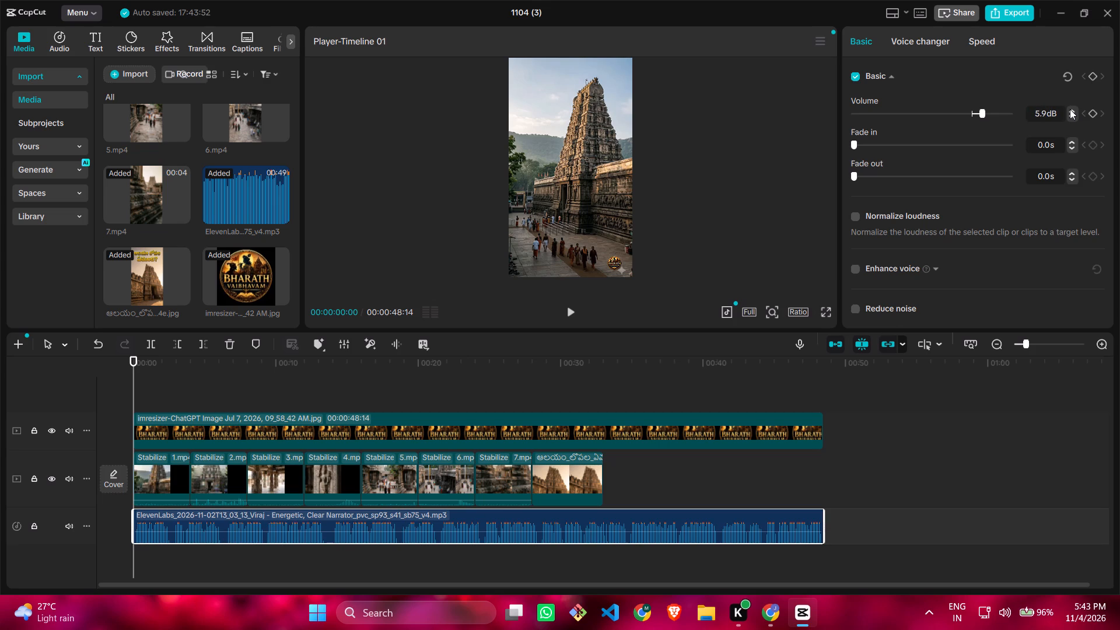
pyautogui.click(1070, 109)
pyautogui.click(568, 311)
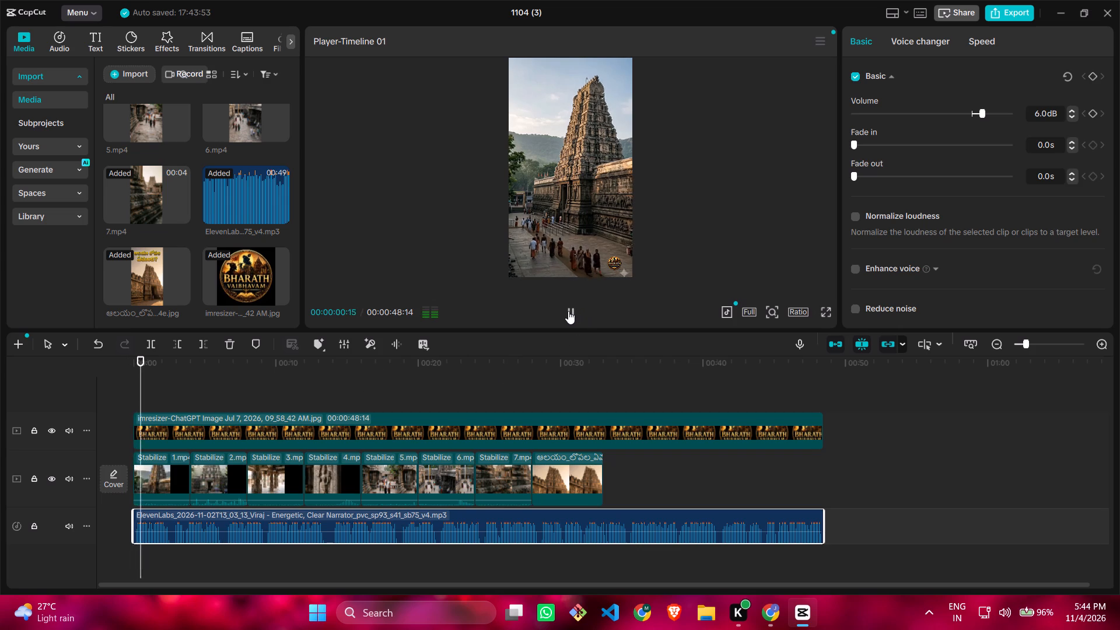
pyautogui.click(568, 311)
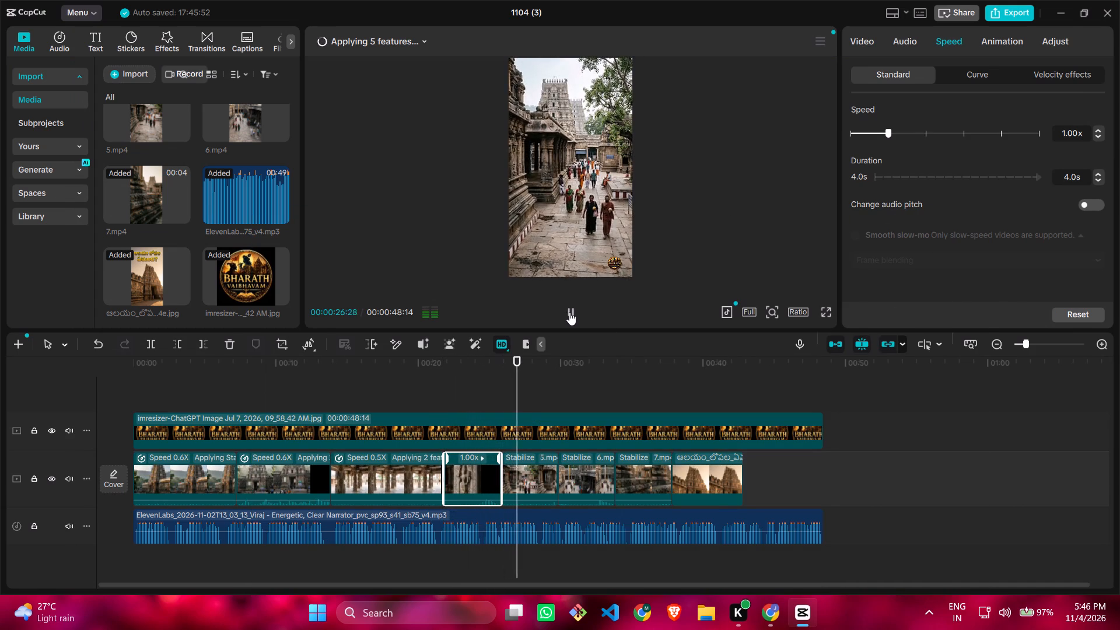
pyautogui.click(569, 312)
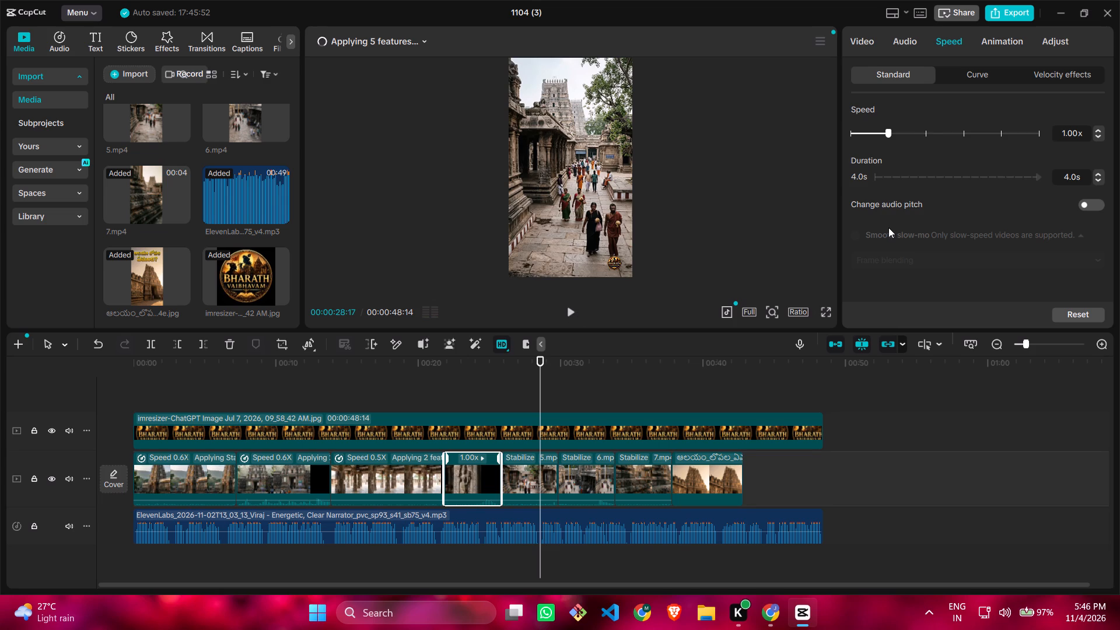
pyautogui.tripleClick(1098, 135)
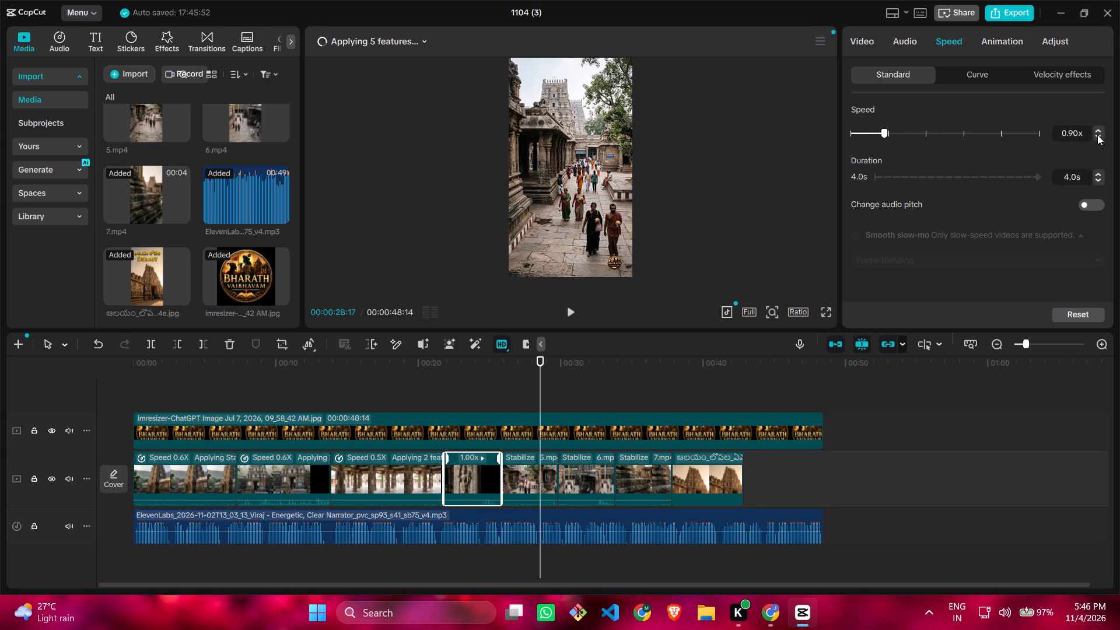
pyautogui.doubleClick(1097, 135)
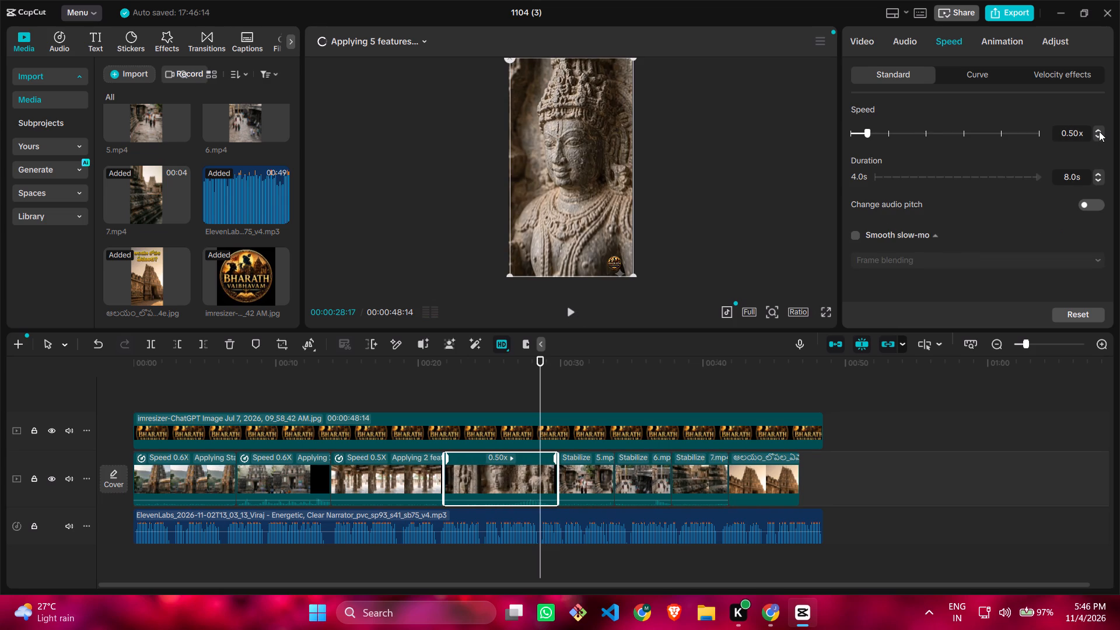
pyautogui.click(1099, 131)
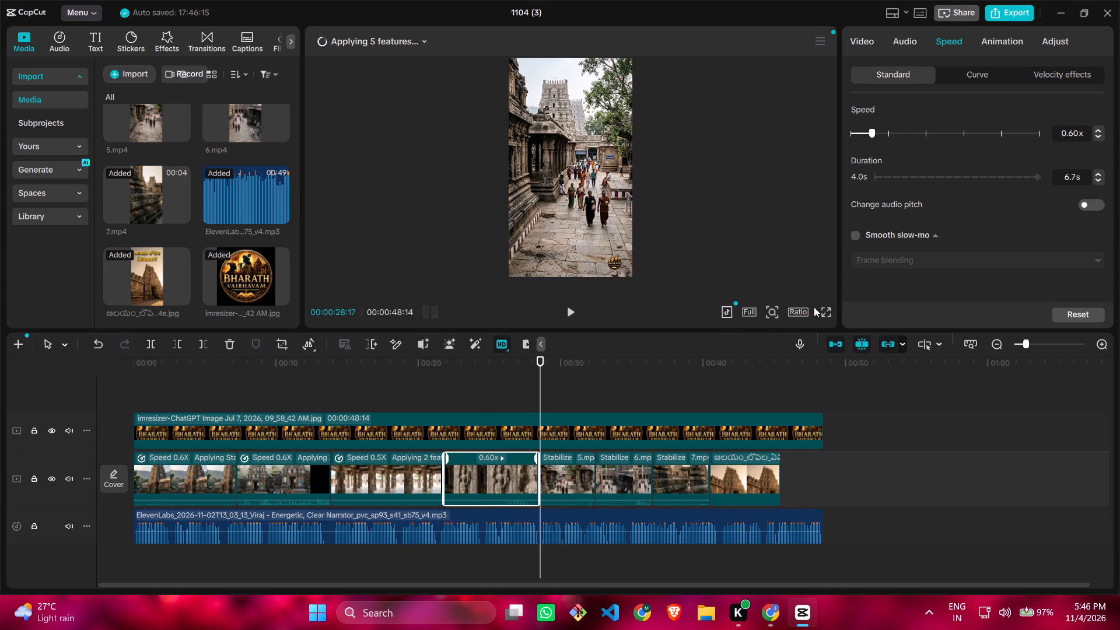
pyautogui.click(856, 236)
pyautogui.click(860, 264)
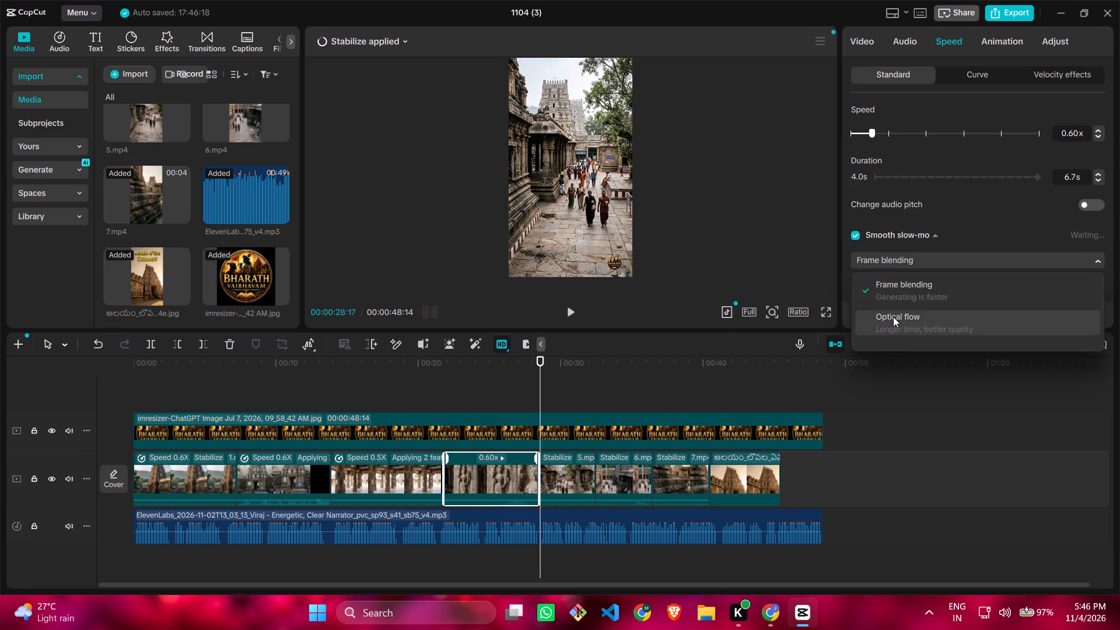
pyautogui.click(893, 317)
# Check clip 5.mp4 against the narration and script, slow it to 0.60x to fit its scene, and apply Optical flow smooth slow-mo.
pyautogui.click(562, 470)
pyautogui.click(570, 312)
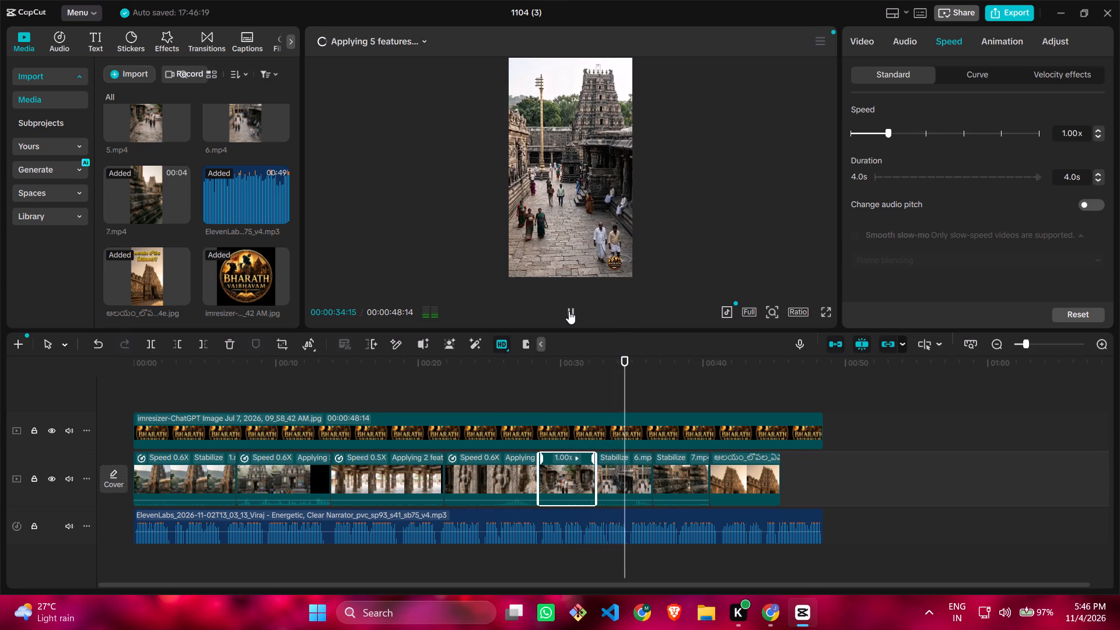
pyautogui.click(569, 311)
pyautogui.click(766, 615)
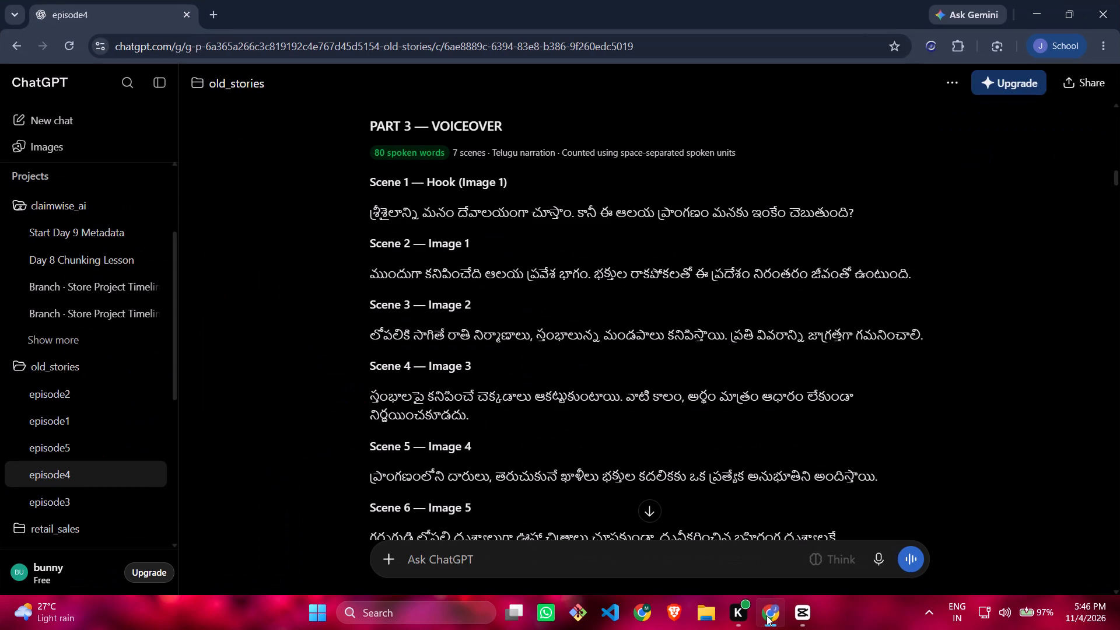
pyautogui.scroll(-1, 921, 402)
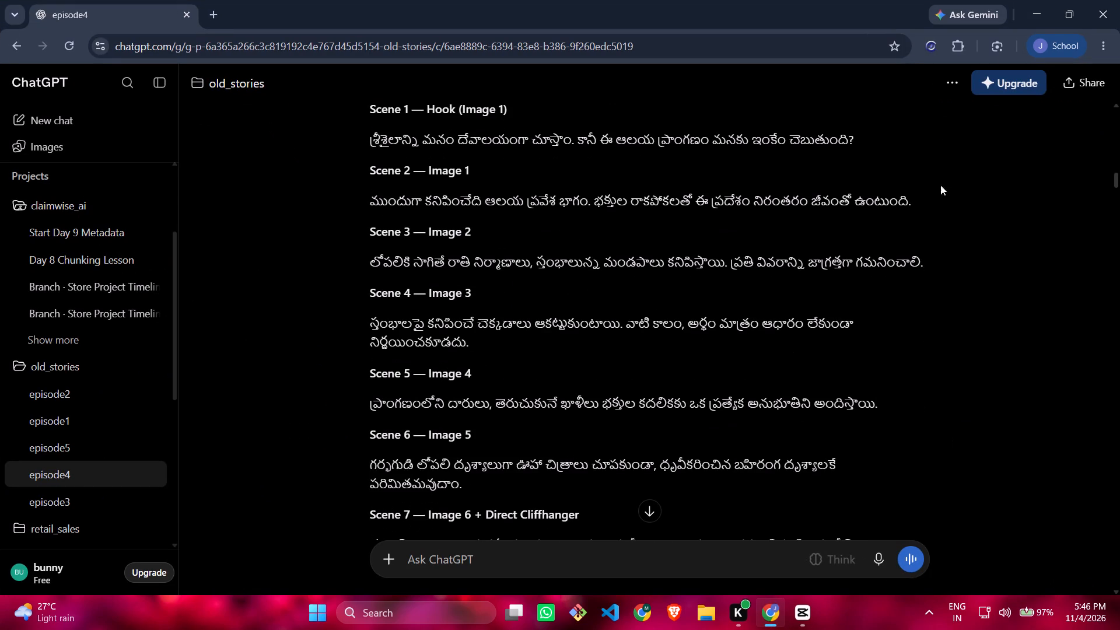
pyautogui.click(1035, 5)
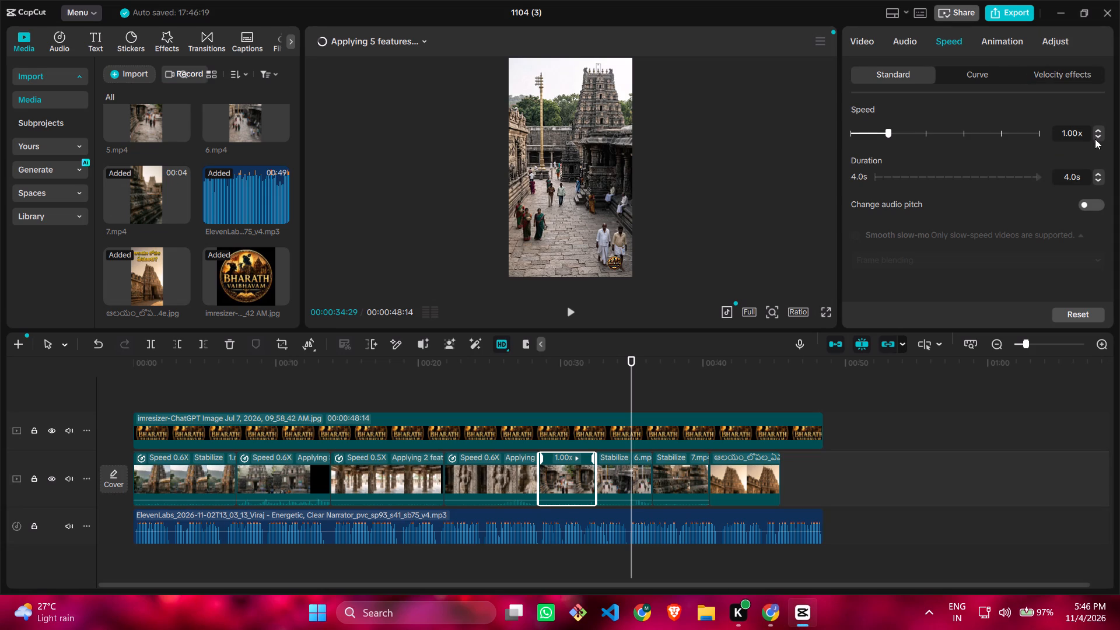
pyautogui.tripleClick(1098, 135)
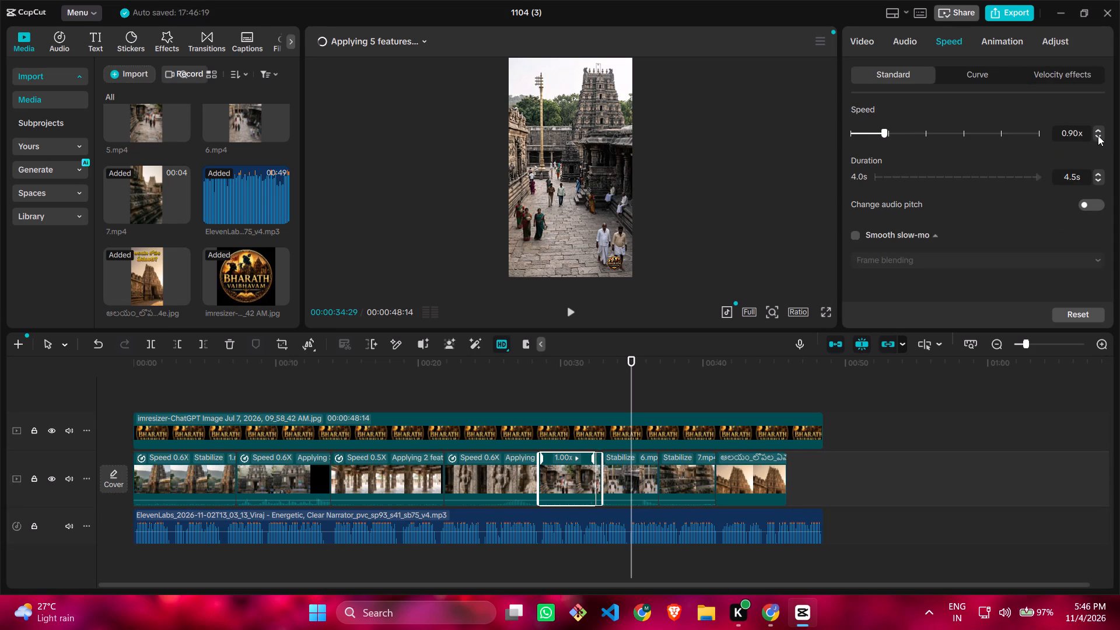
pyautogui.click(1098, 135)
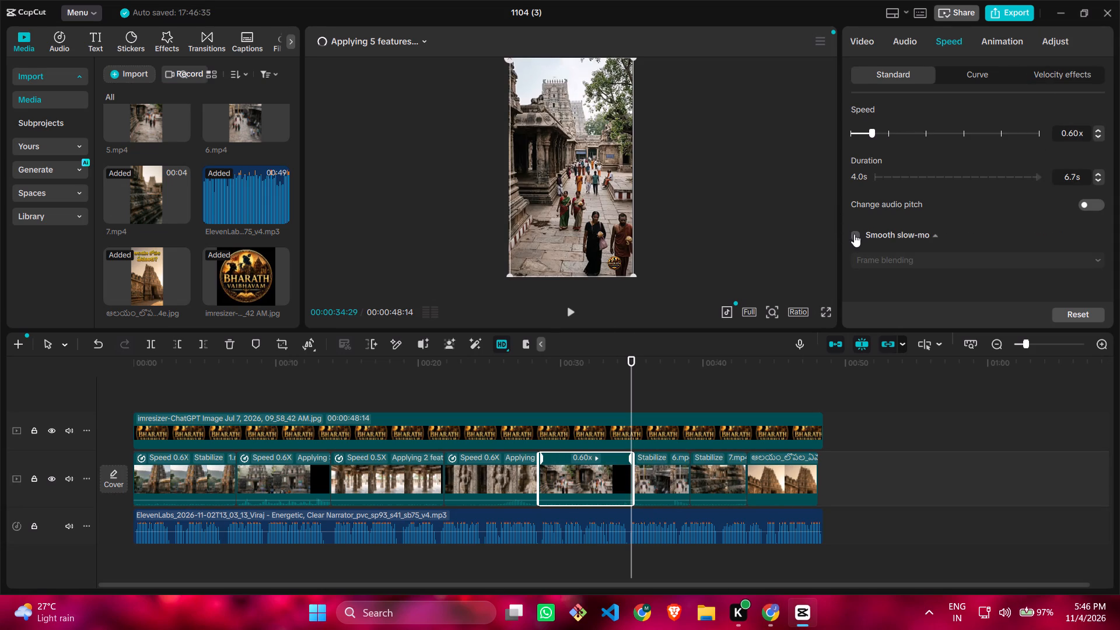
pyautogui.click(854, 234)
pyautogui.click(861, 265)
pyautogui.click(883, 331)
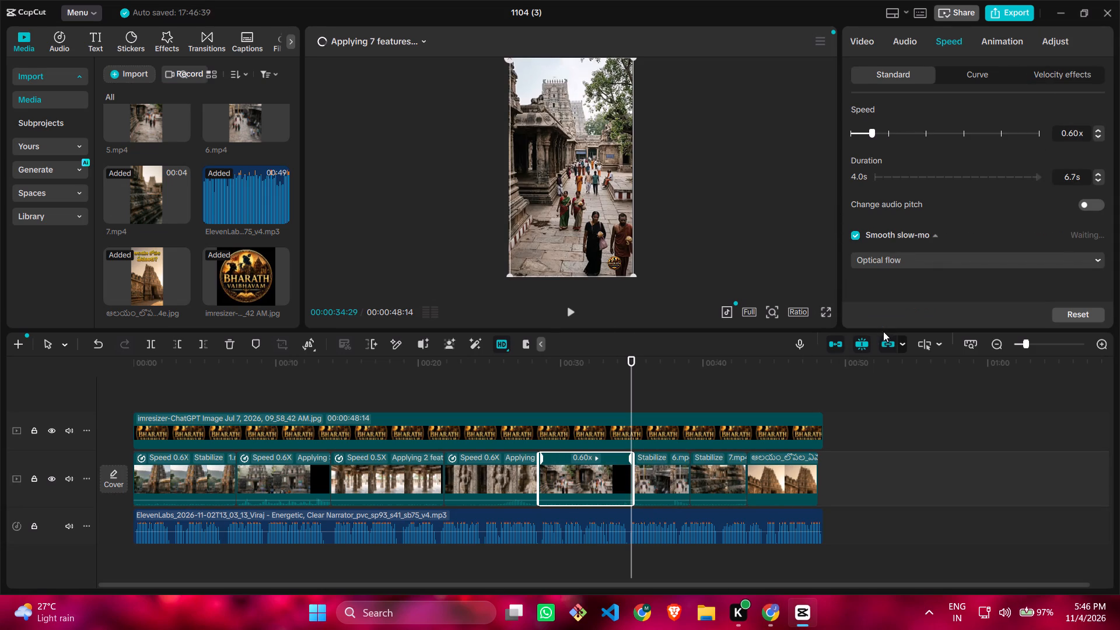
# Check clip 6.mp4 against the script and narration, slow it to 0.60x to fit its scene, and apply Optical flow smooth slow-mo.
pyautogui.click(663, 464)
pyautogui.click(761, 608)
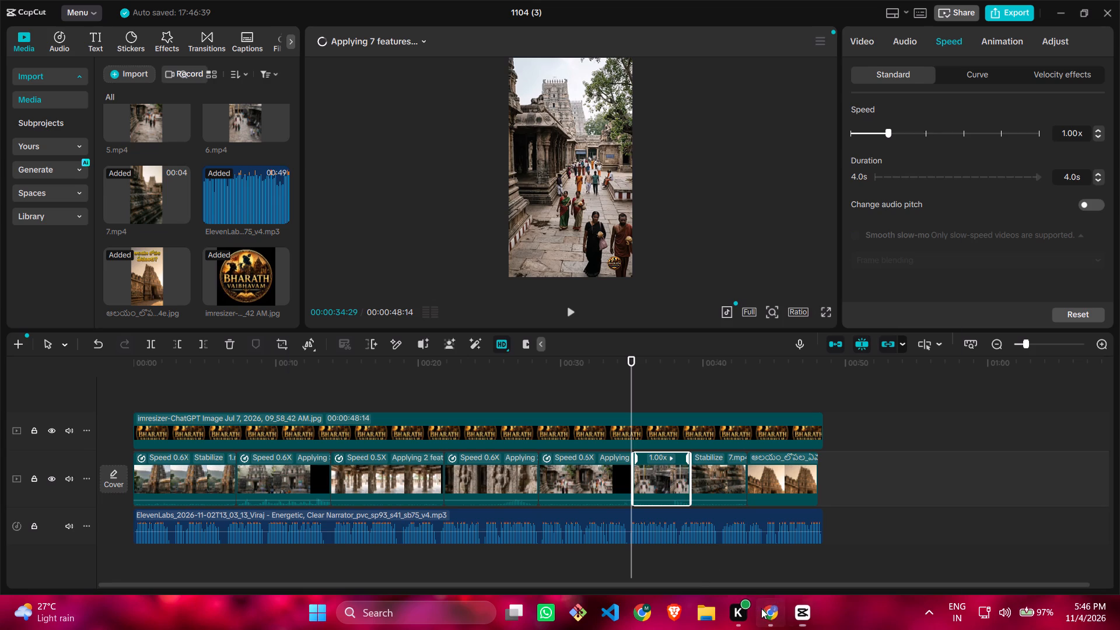
pyautogui.scroll(-2, 998, 274)
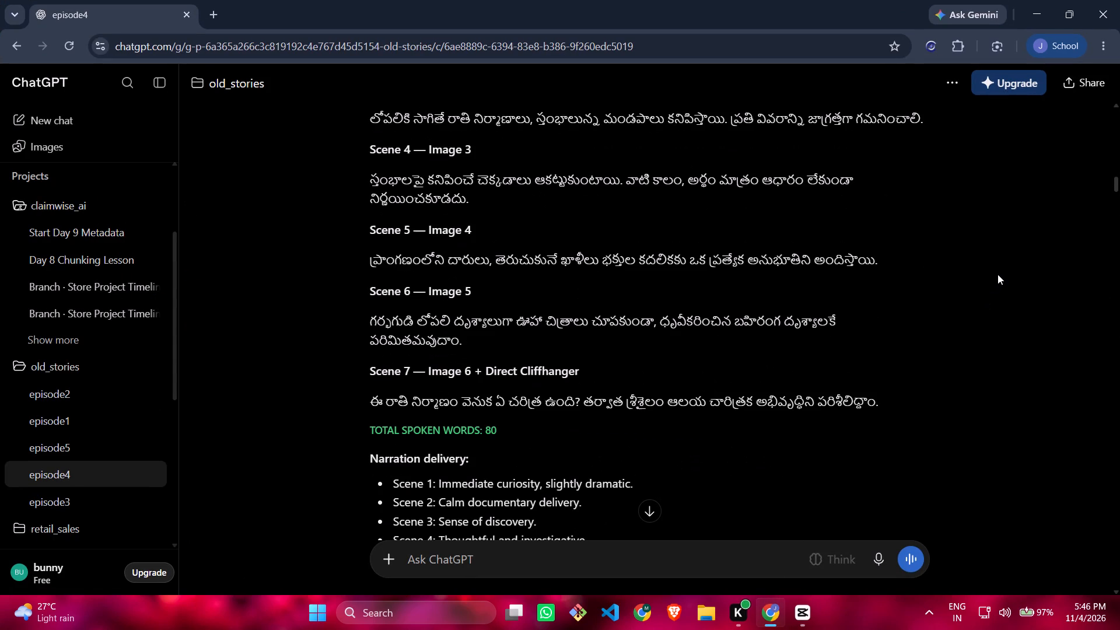
pyautogui.click(1039, 18)
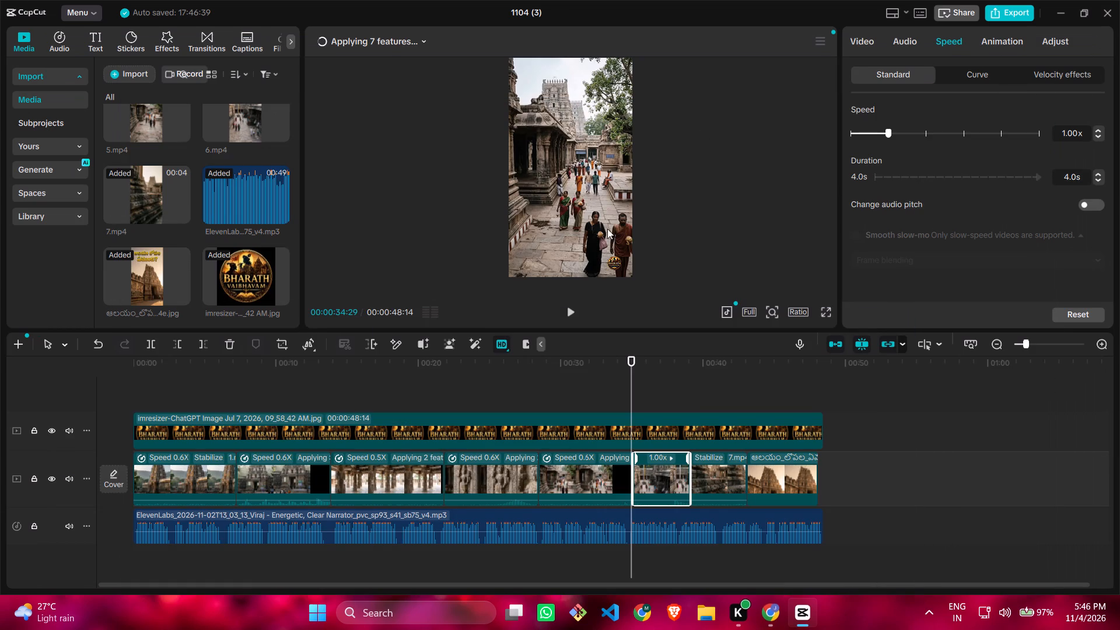
pyautogui.click(569, 311)
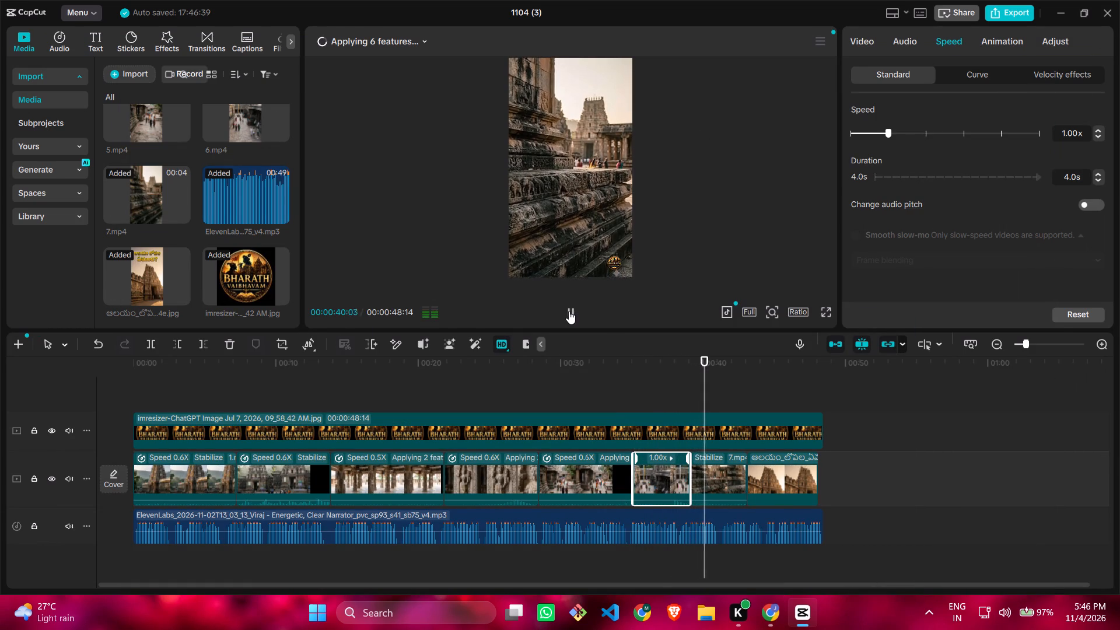
pyautogui.click(569, 311)
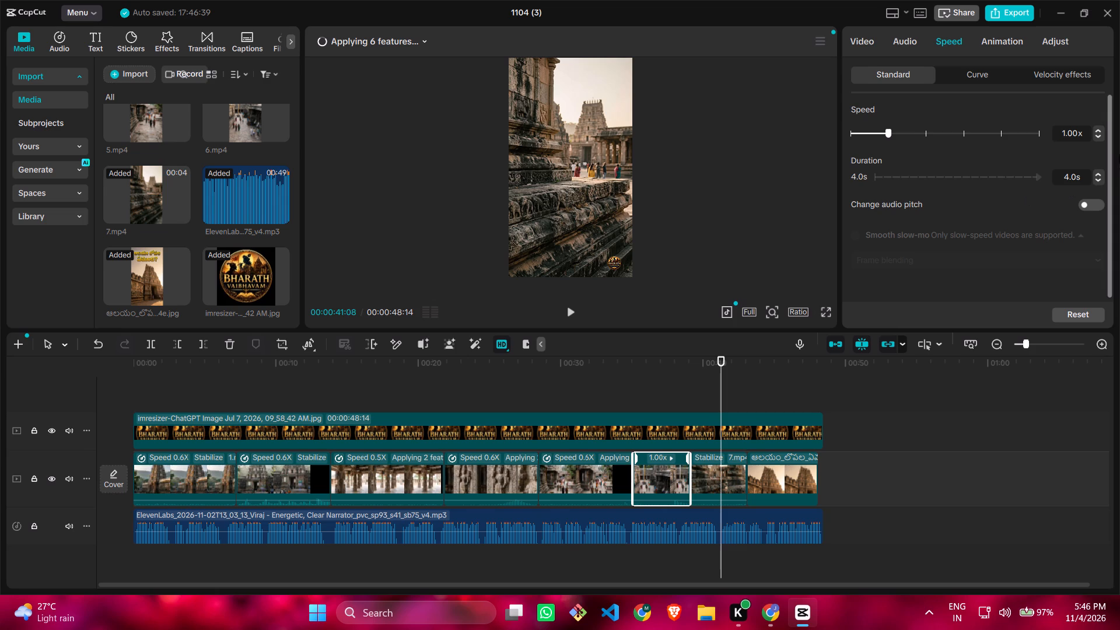
pyautogui.tripleClick(1101, 135)
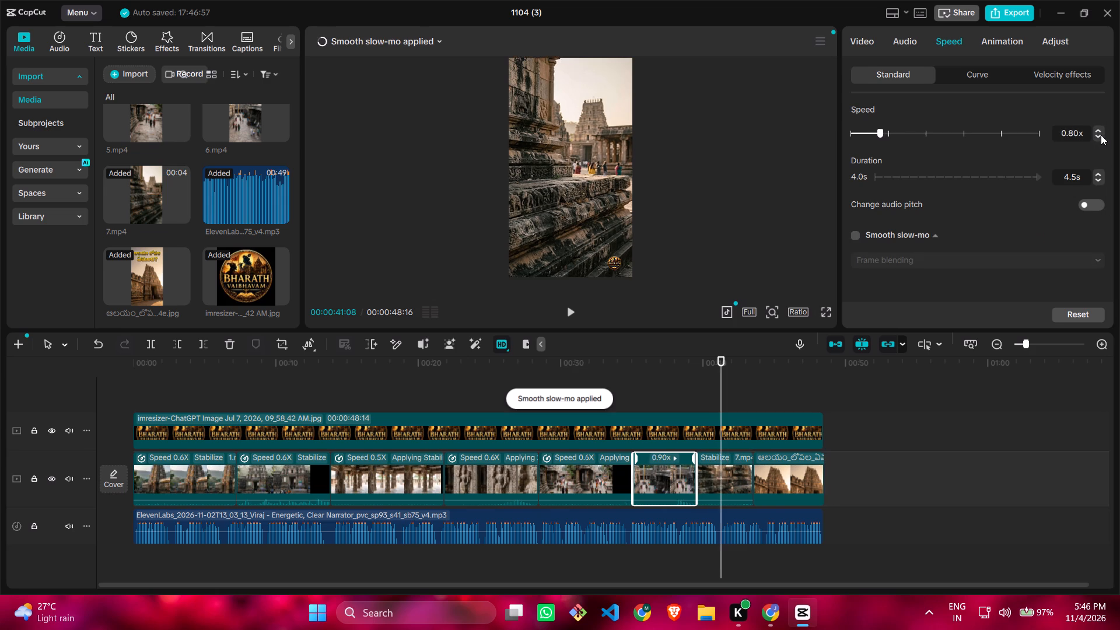
pyautogui.click(1101, 135)
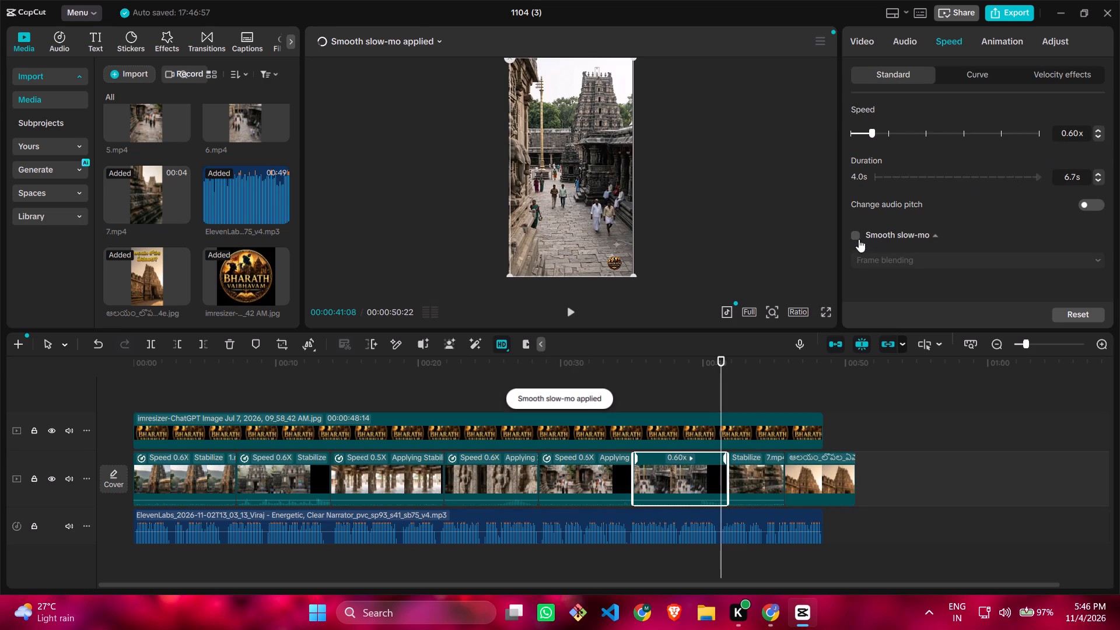
pyautogui.click(853, 233)
pyautogui.click(868, 259)
pyautogui.click(893, 324)
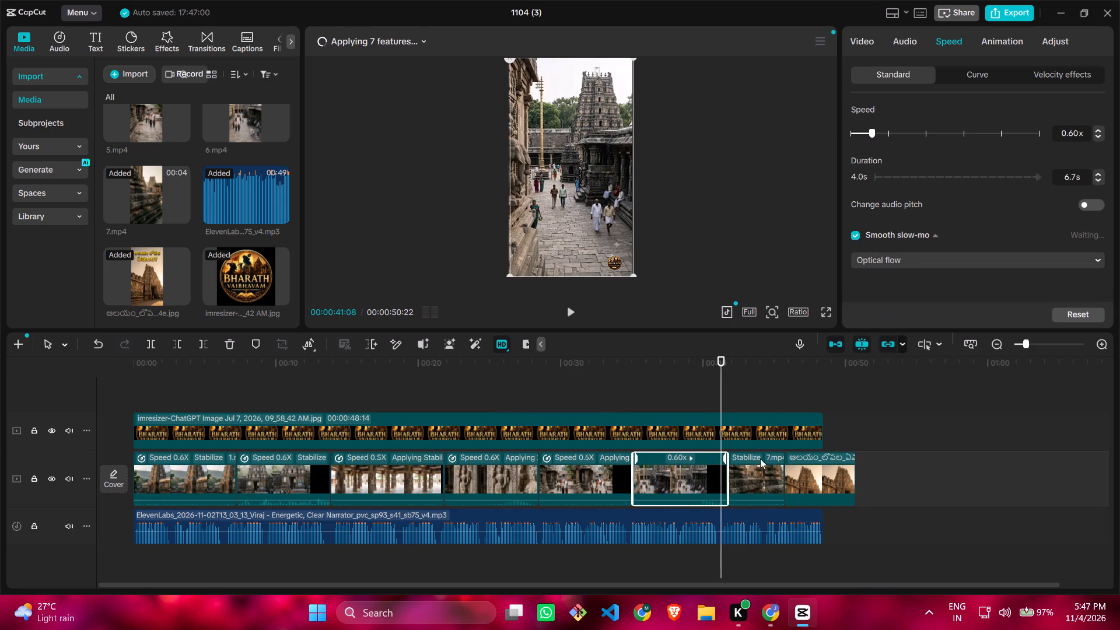
# Slow clip 7.mp4 to 0.60x and enable Smooth slow-mo using the Optical flow method.
pyautogui.click(760, 459)
pyautogui.tripleClick(1098, 135)
pyautogui.click(1098, 135)
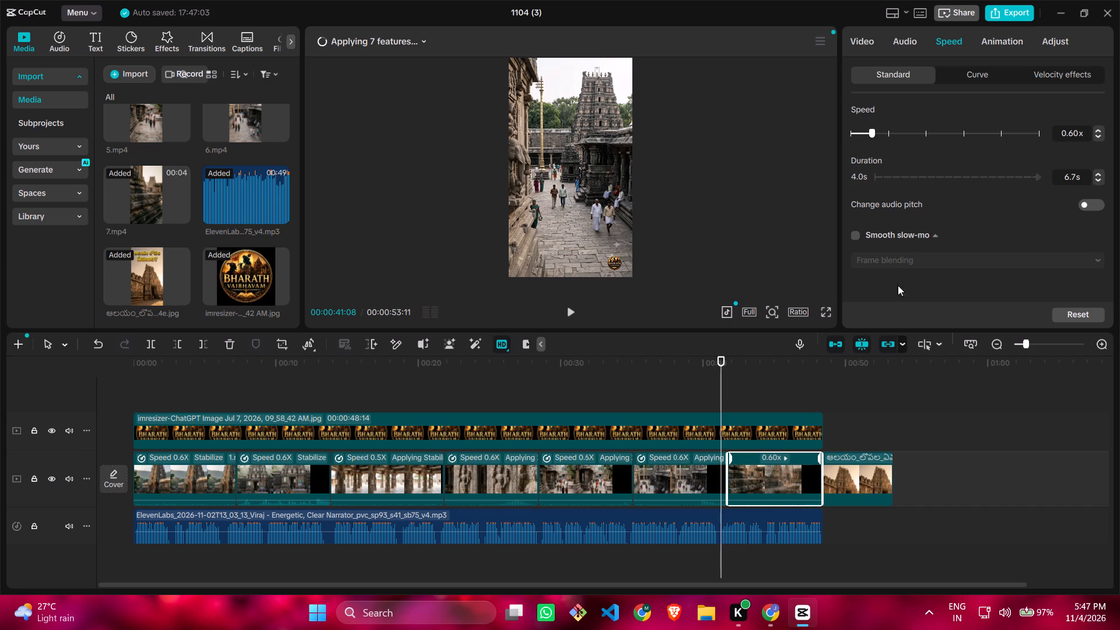
pyautogui.click(857, 235)
pyautogui.click(862, 260)
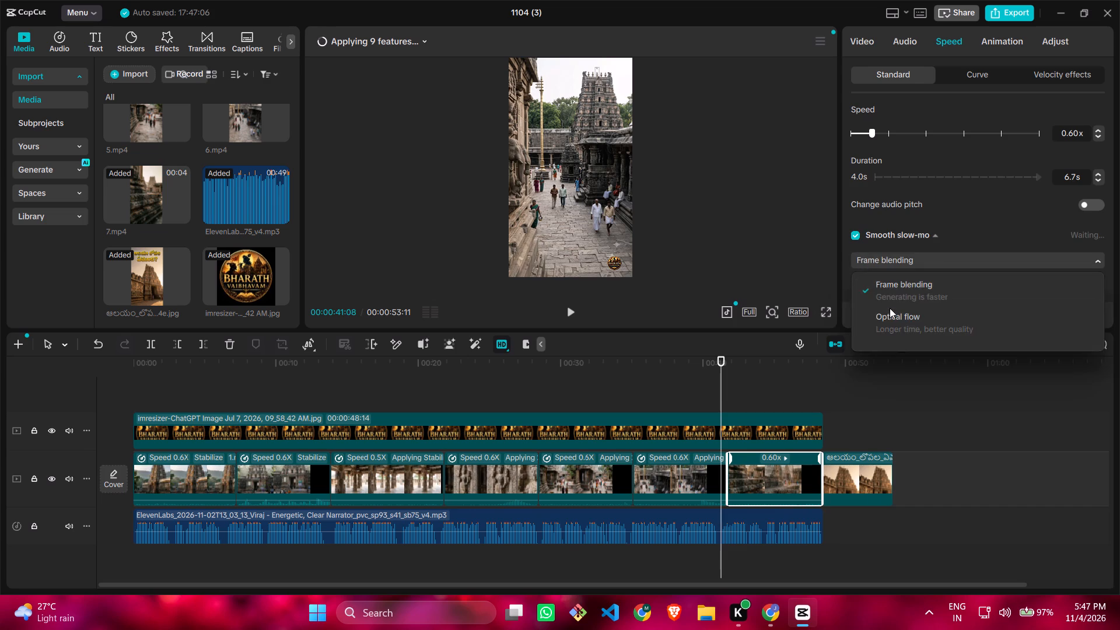
pyautogui.click(890, 310)
# Compare the end of clip 7.mp4 with the end of the narration and set the clip's speed to 0.58x.
pyautogui.doubleClick(1101, 344)
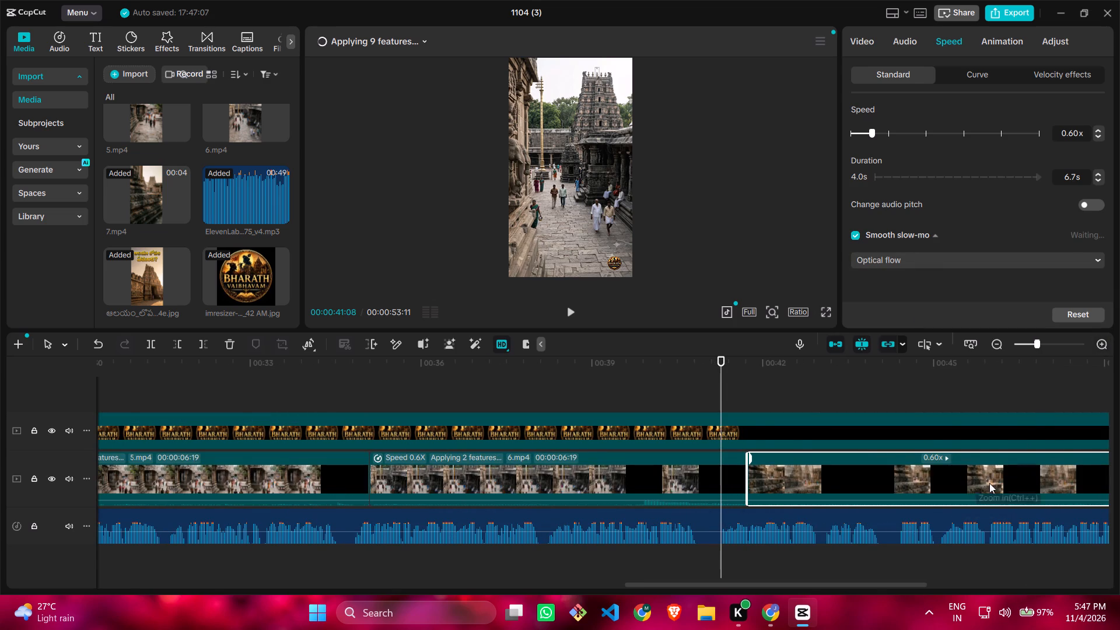
pyautogui.moveTo(873, 587); pyautogui.dragTo(949, 586)
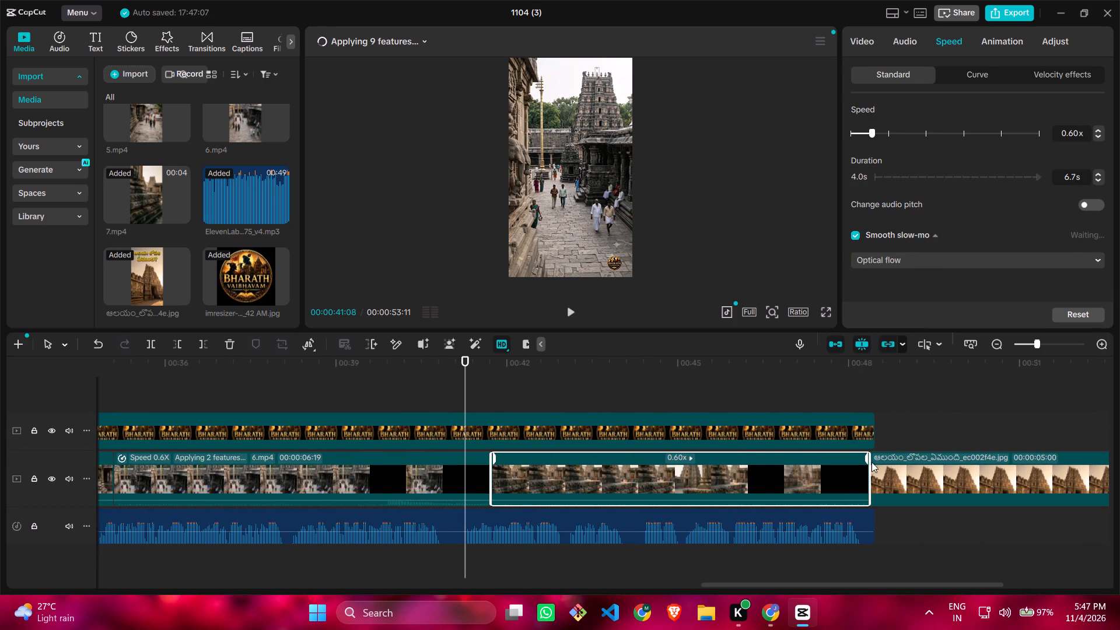
pyautogui.click(1079, 134)
pyautogui.press('BackSpace')
pyautogui.press('BackSpace')
pyautogui.write('58')
pyautogui.press('Return')
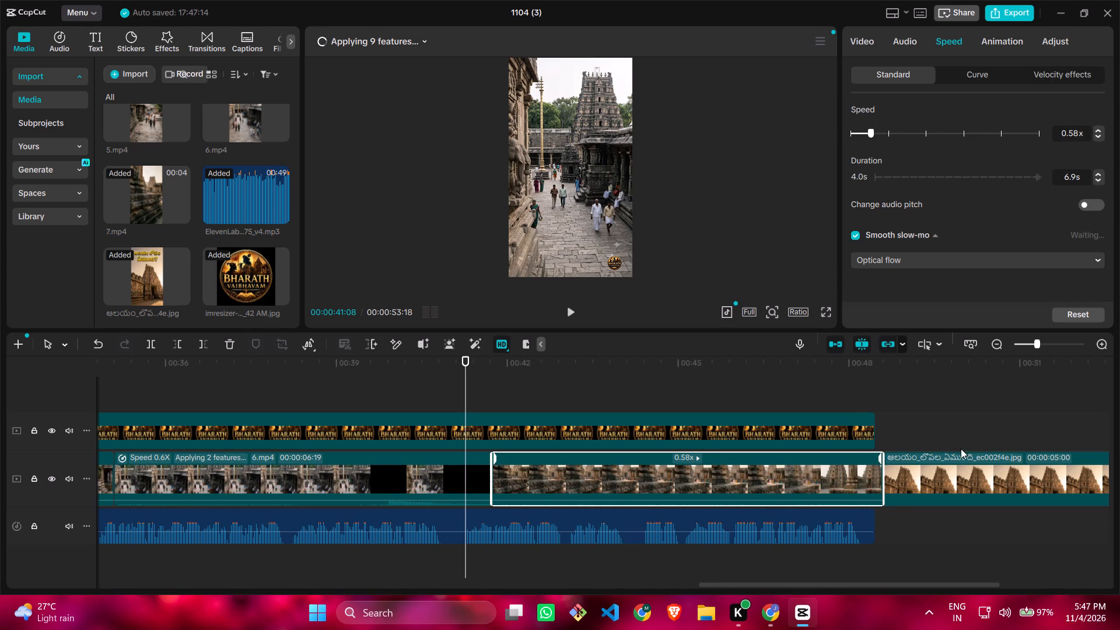
# Trim the end of clip 7.mp4 to about 00:00:06:22 so it finishes together with the narration and logo tracks.
pyautogui.click(933, 411)
pyautogui.click(814, 503)
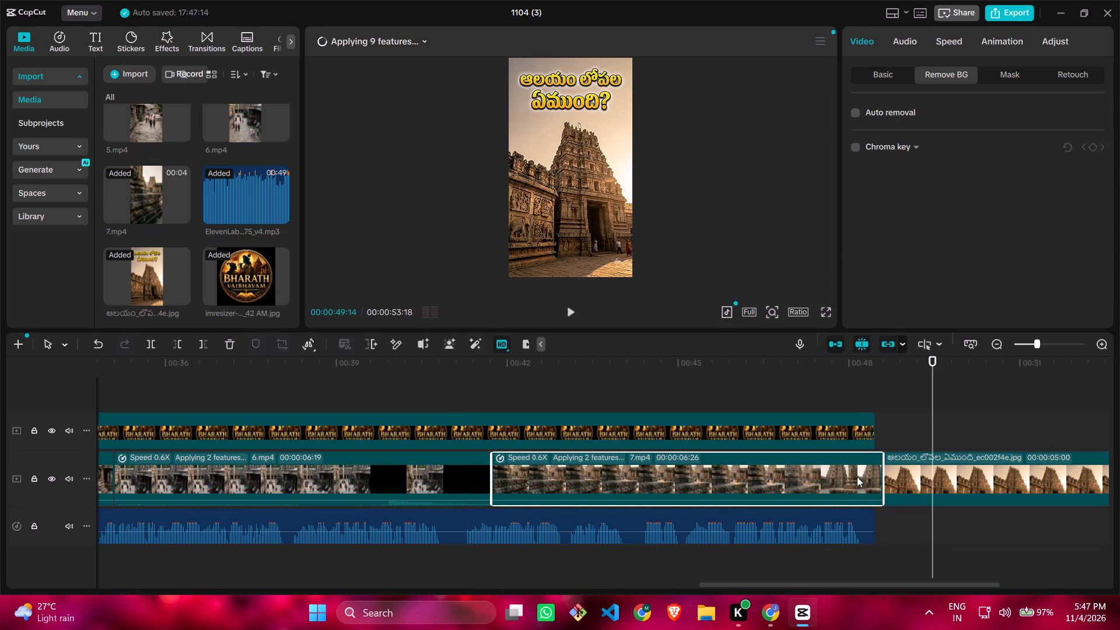
pyautogui.moveTo(883, 461); pyautogui.dragTo(874, 466)
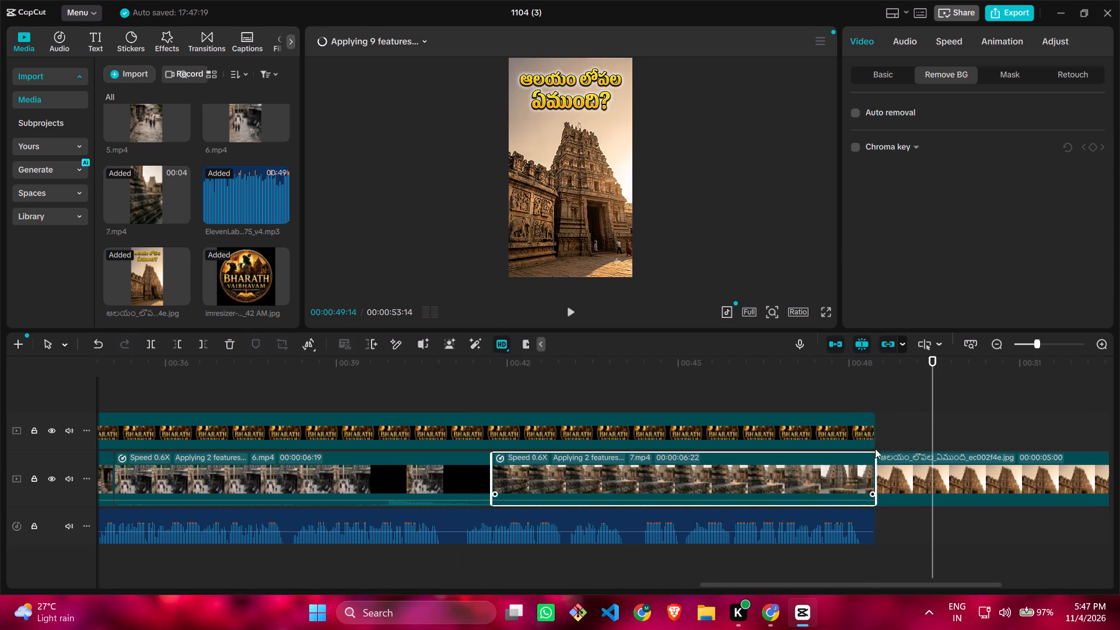
pyautogui.click(877, 440)
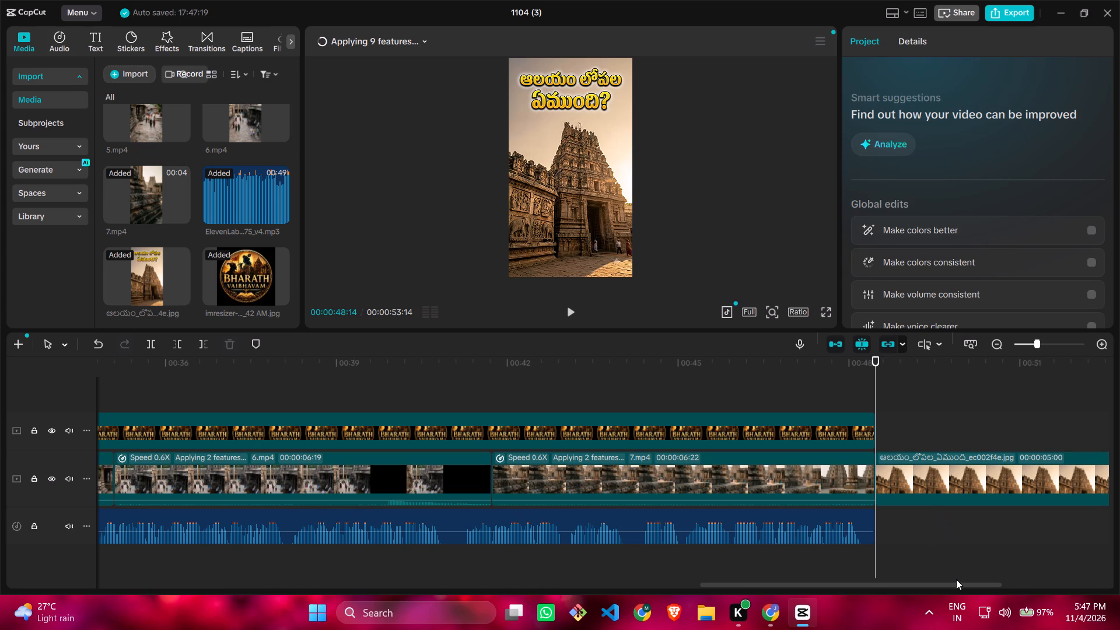
# Import black.jpg from the device and insert it on the main track between clip 7.mp4 and the closing temple image.
pyautogui.moveTo(954, 582); pyautogui.dragTo(1034, 579)
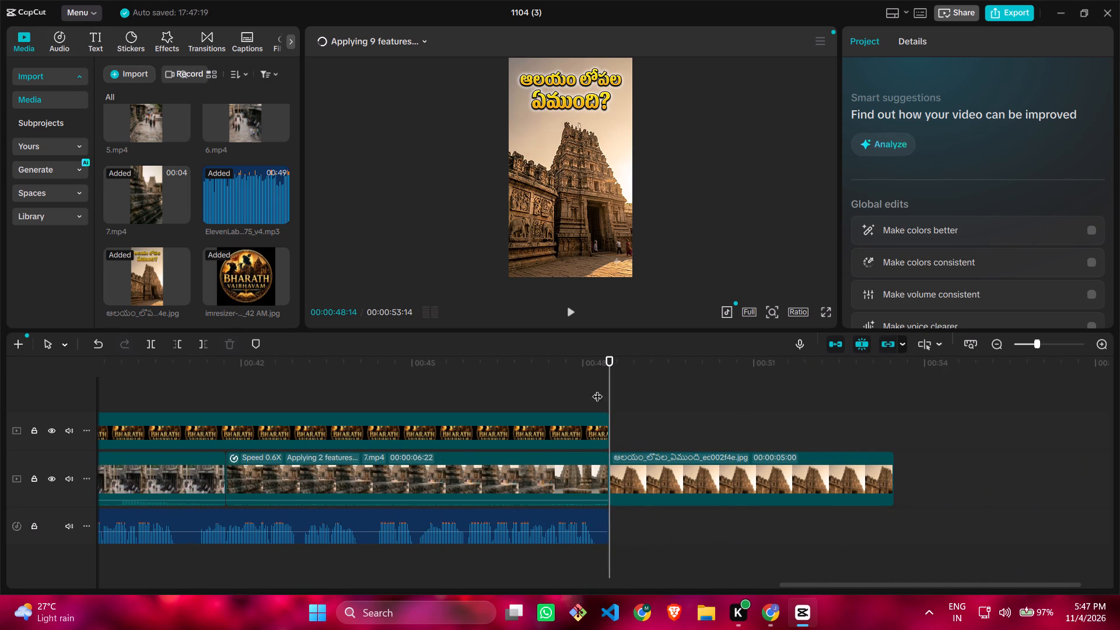
pyautogui.click(135, 69)
pyautogui.click(139, 99)
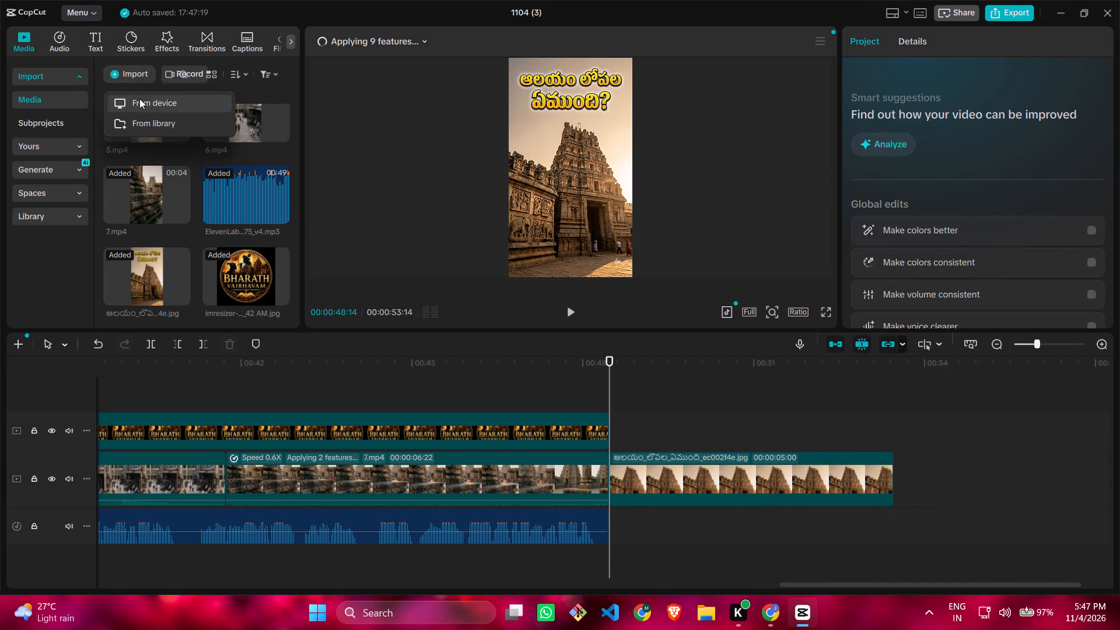
pyautogui.click(194, 239)
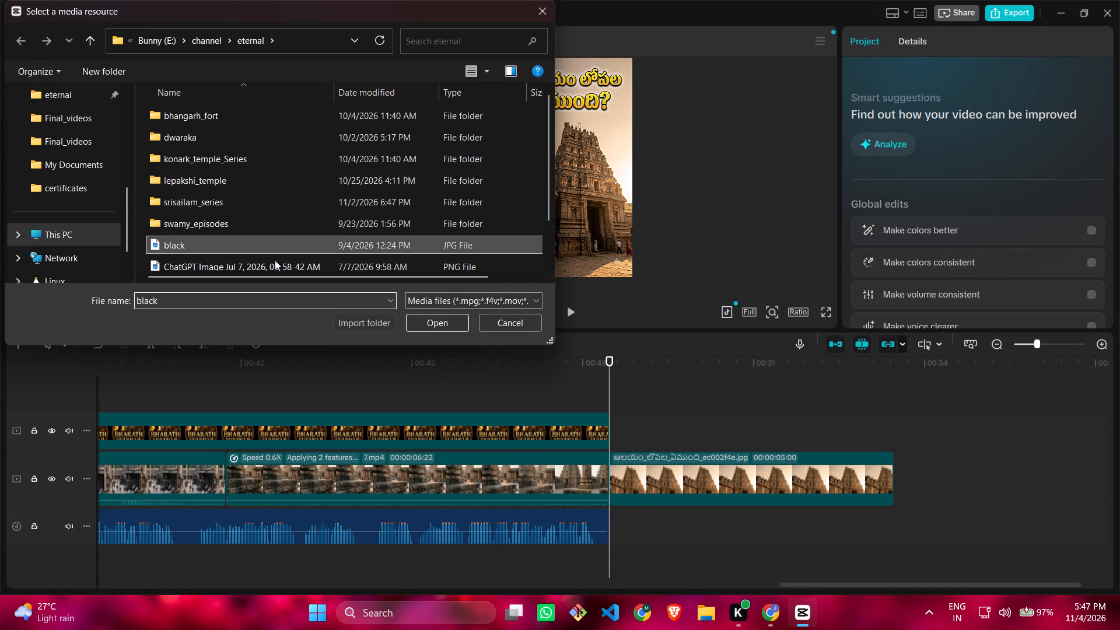
pyautogui.click(422, 318)
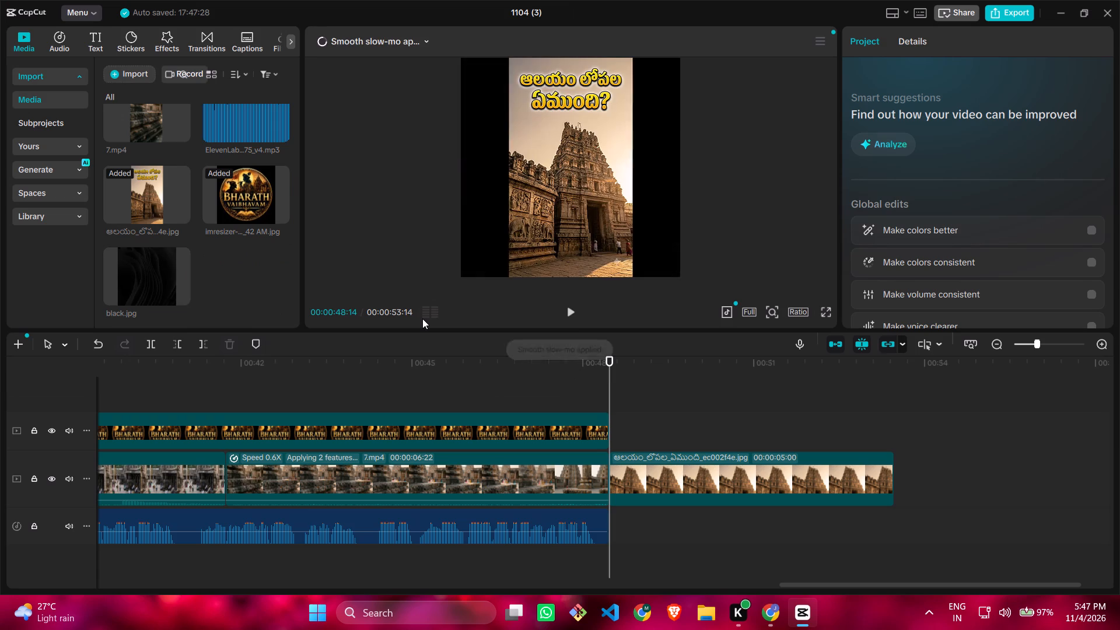
pyautogui.click(138, 262)
pyautogui.click(186, 294)
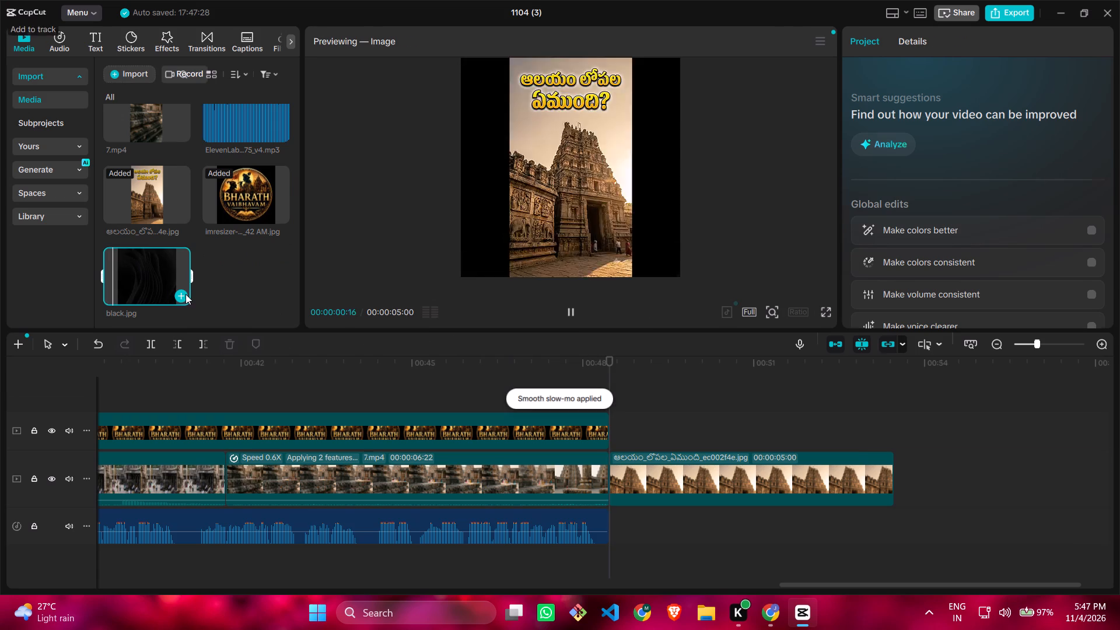
# Scale black.jpg down to a tiny size at the centre of the frame.
pyautogui.moveTo(629, 229); pyautogui.dragTo(527, 123)
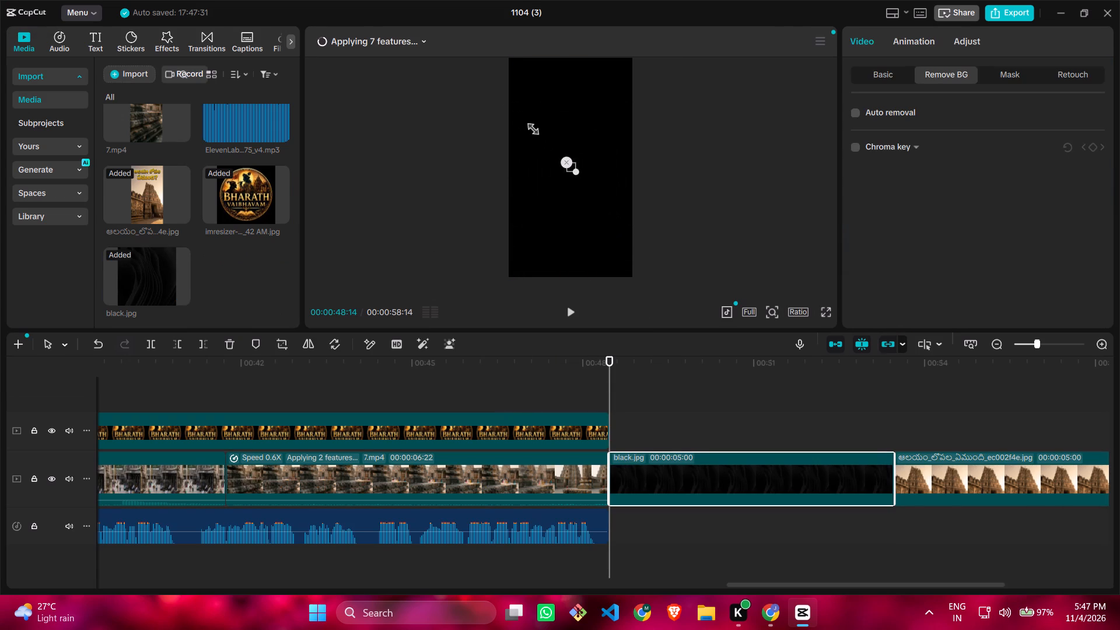
pyautogui.moveTo(527, 123); pyautogui.dragTo(525, 120)
pyautogui.click(771, 173)
# Trim the end of black.jpg so it lasts about 1 second.
pyautogui.click(720, 468)
pyautogui.moveTo(893, 459); pyautogui.dragTo(740, 467)
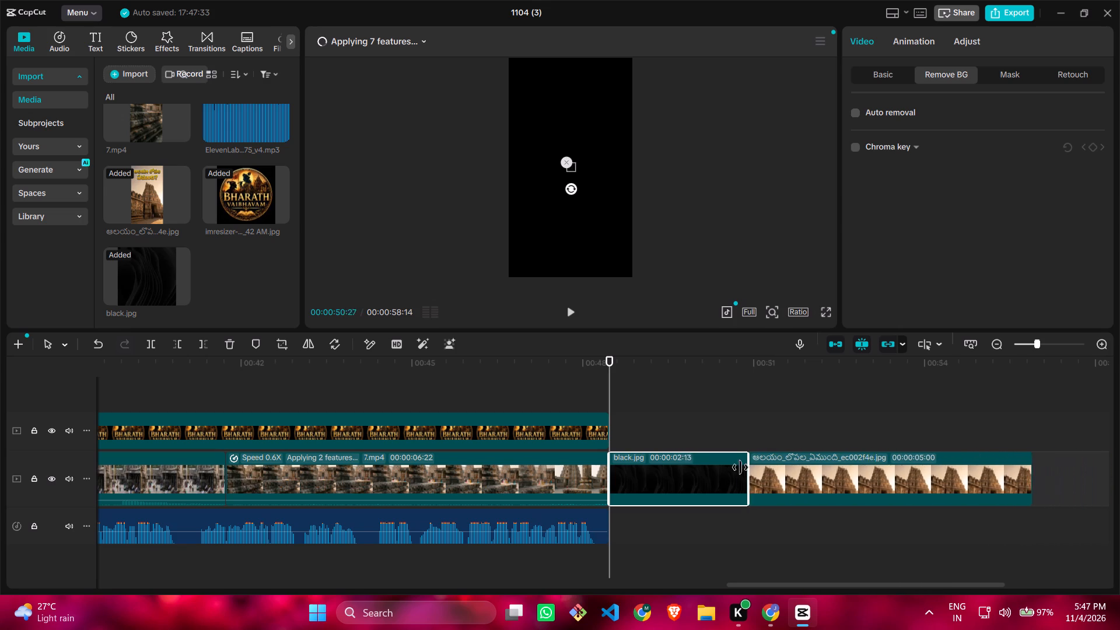
pyautogui.moveTo(740, 467); pyautogui.dragTo(674, 482)
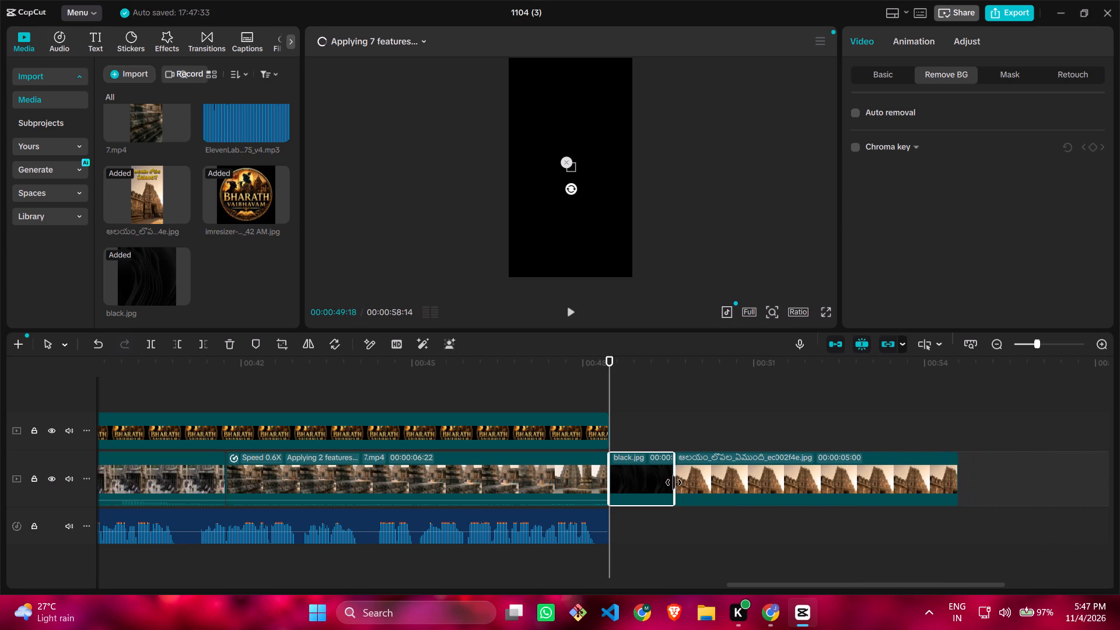
pyautogui.moveTo(674, 482); pyautogui.dragTo(665, 491)
# Shorten the closing temple title image after black.jpg to about 7 frames, ending at 00:00:49:21.
pyautogui.click(687, 429)
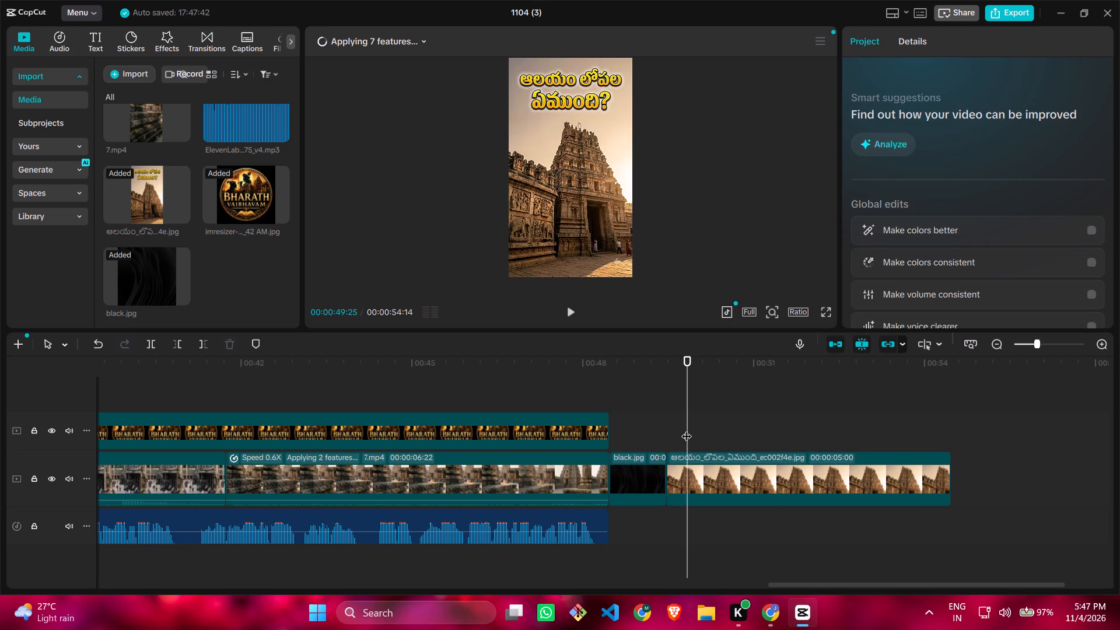
pyautogui.moveTo(687, 429); pyautogui.dragTo(668, 439)
pyautogui.click(729, 480)
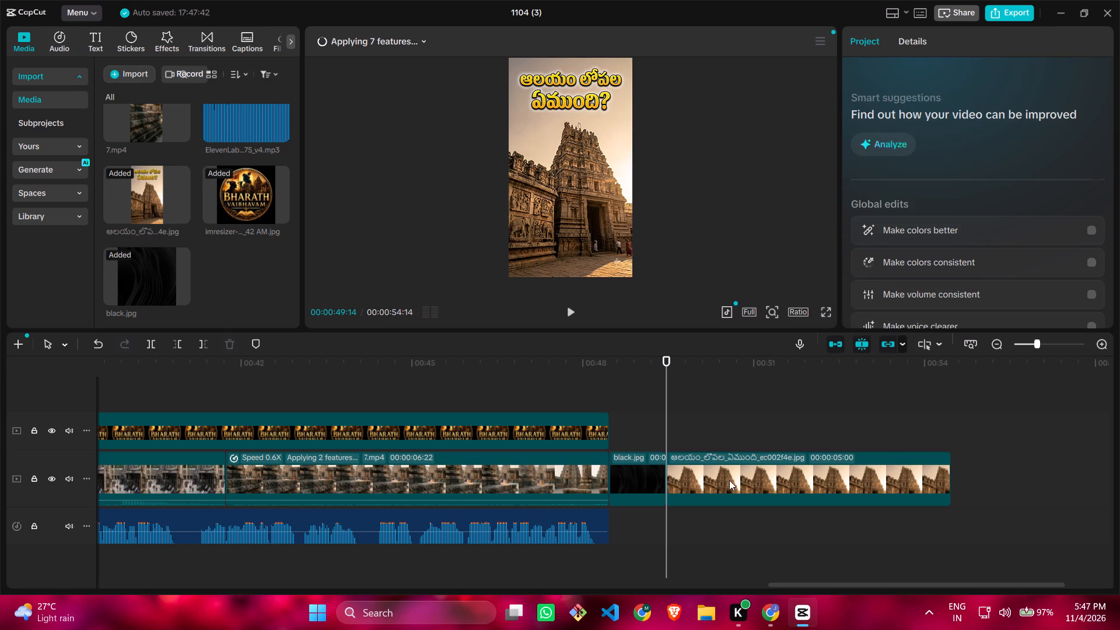
pyautogui.moveTo(950, 467); pyautogui.dragTo(856, 495)
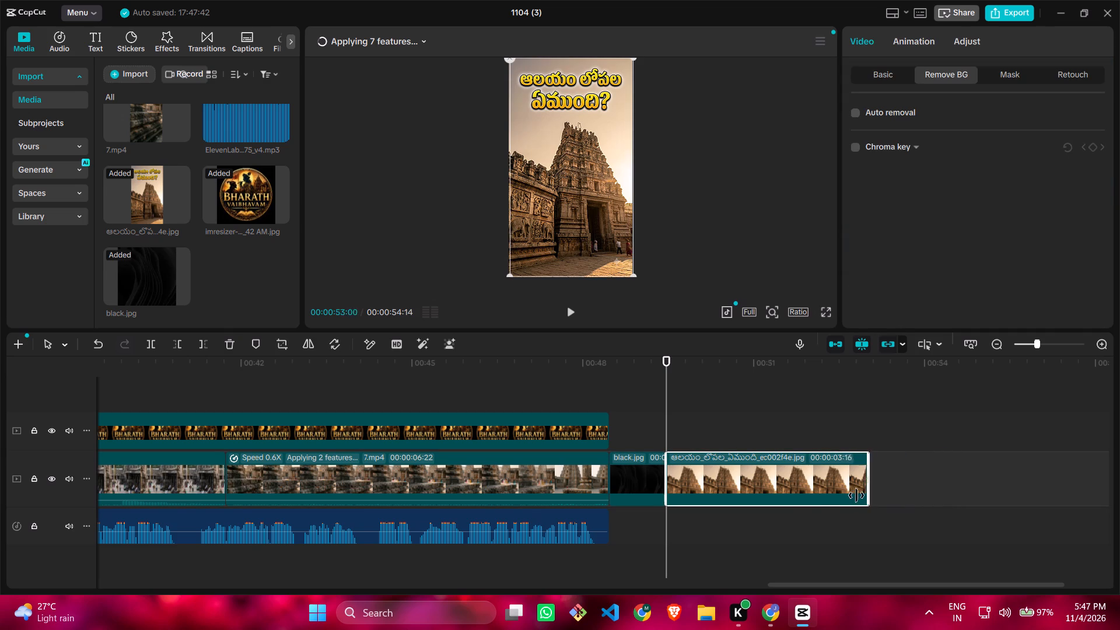
pyautogui.moveTo(856, 495); pyautogui.dragTo(699, 527)
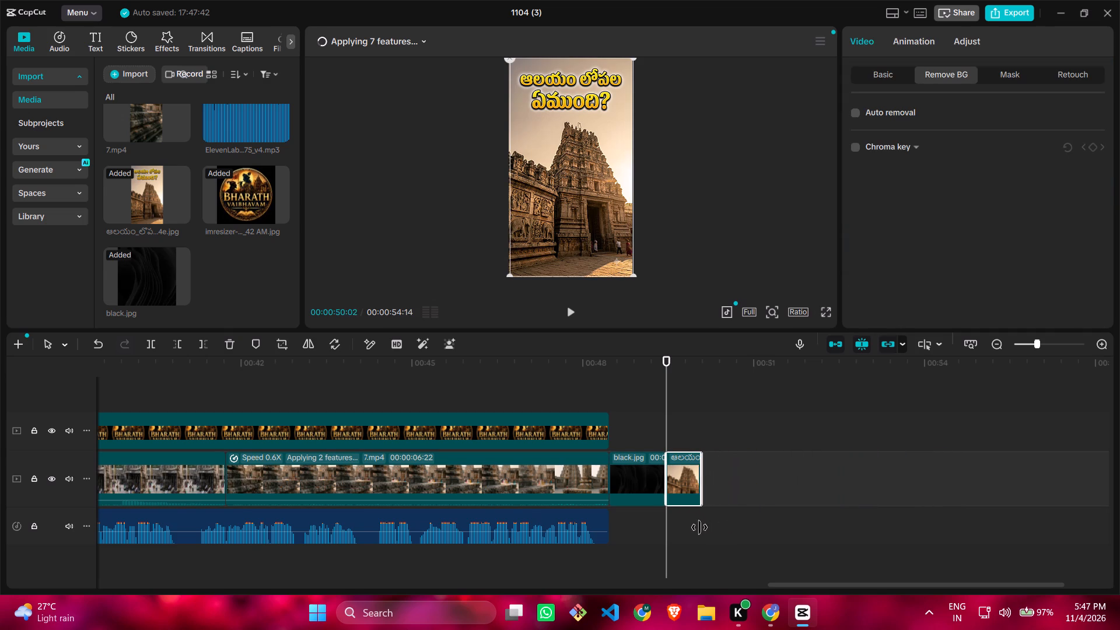
pyautogui.moveTo(699, 527); pyautogui.dragTo(678, 537)
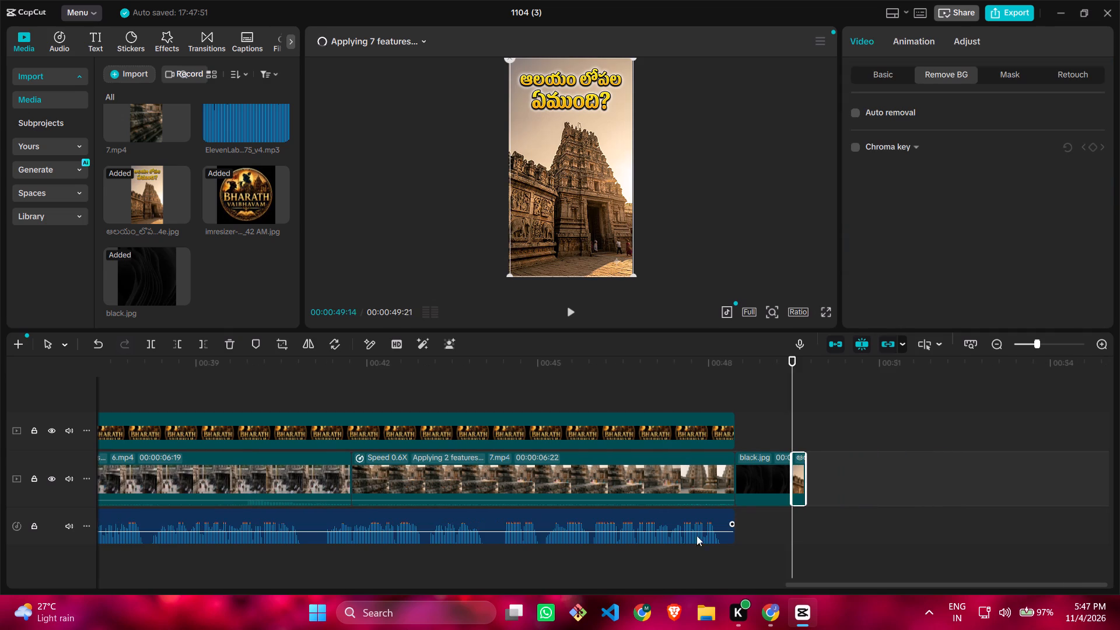
# Add a default text at 00:00:48:14, where black.jpg starts, and trim it to end with black.jpg.
pyautogui.click(762, 432)
pyautogui.moveTo(762, 432); pyautogui.dragTo(735, 434)
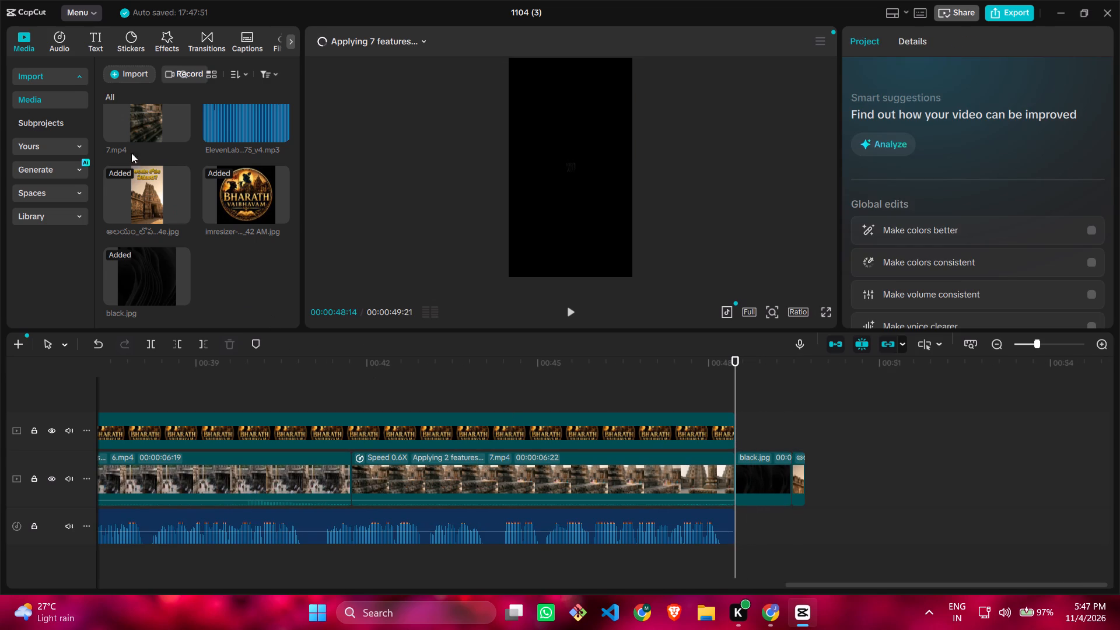
pyautogui.click(99, 46)
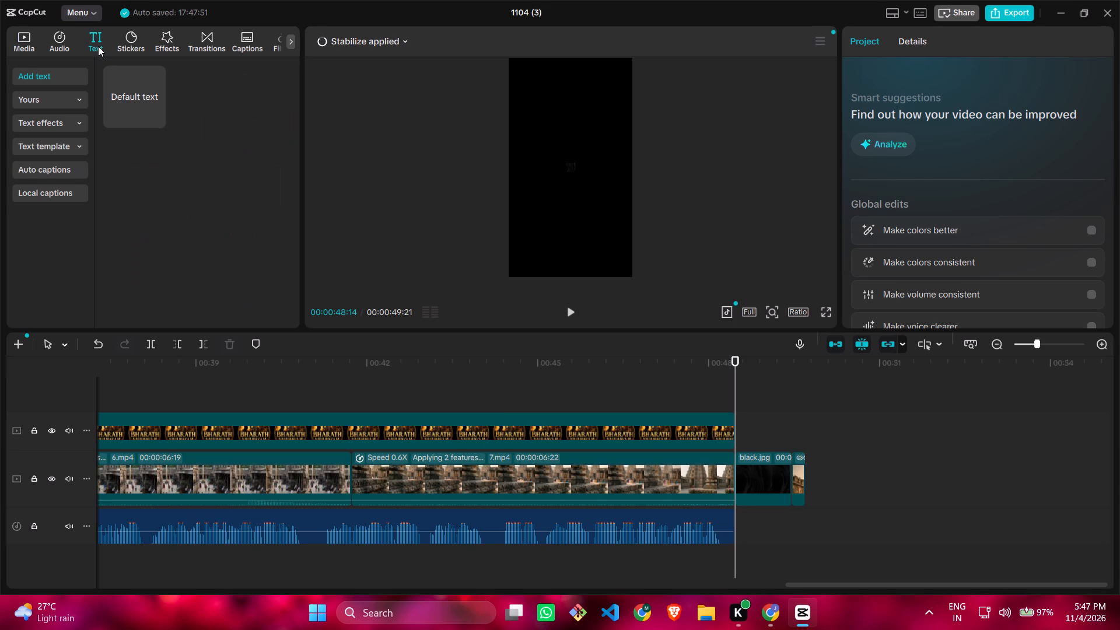
pyautogui.click(148, 94)
pyautogui.click(156, 118)
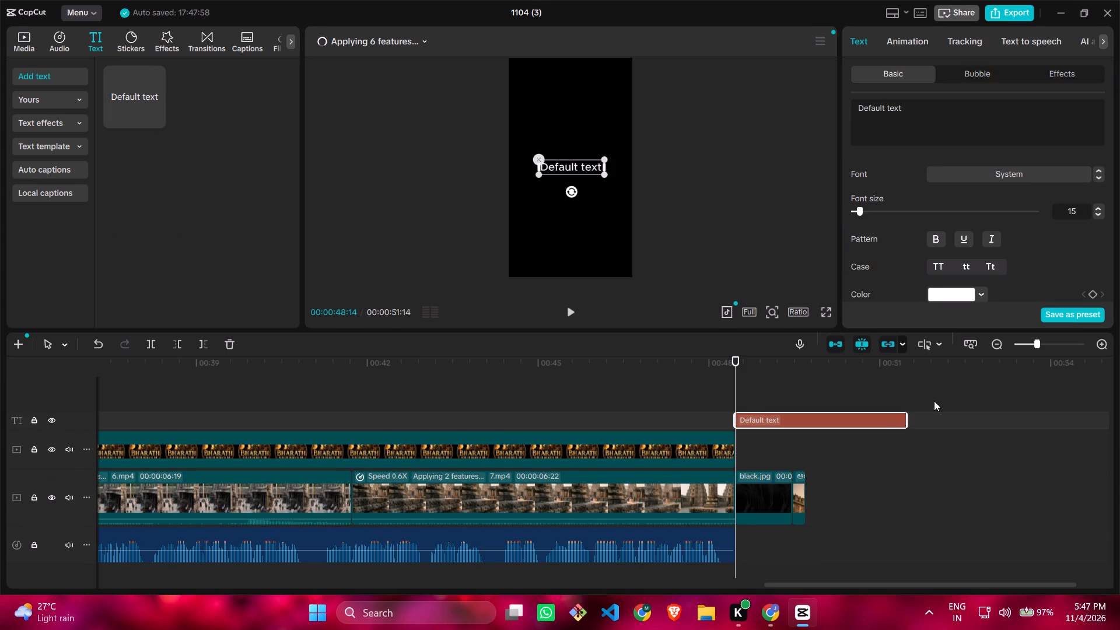
pyautogui.moveTo(906, 415); pyautogui.dragTo(786, 442)
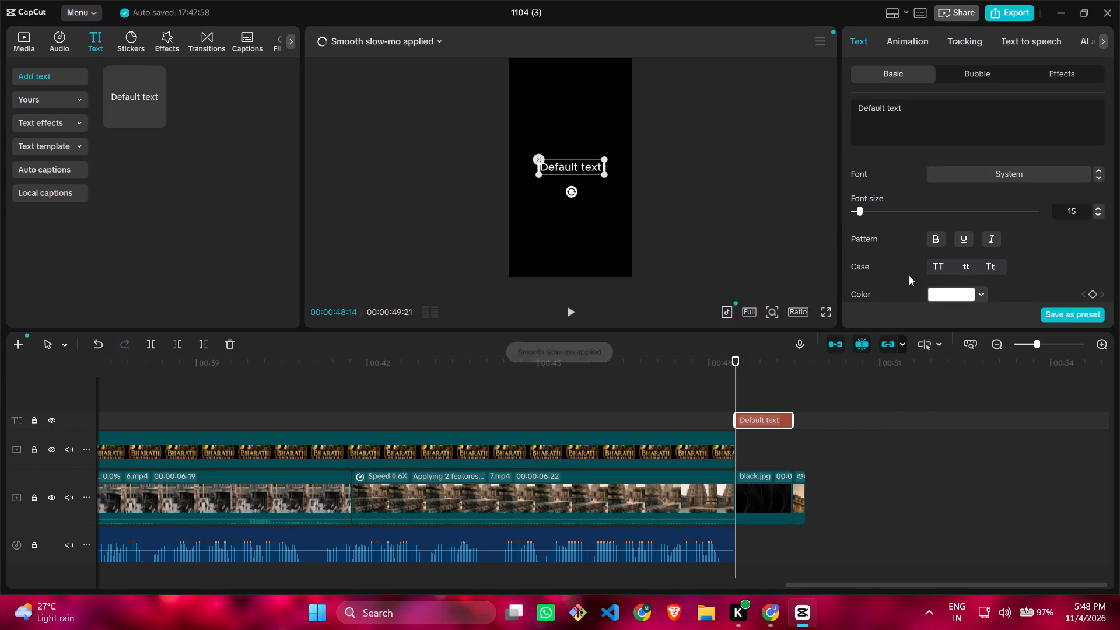
# Replace the default text with "Subscribe for next part!!", arranged over four lines with "for" and "next" on their own lines.
pyautogui.click(966, 124)
pyautogui.hotkey('ctrl', 'a')
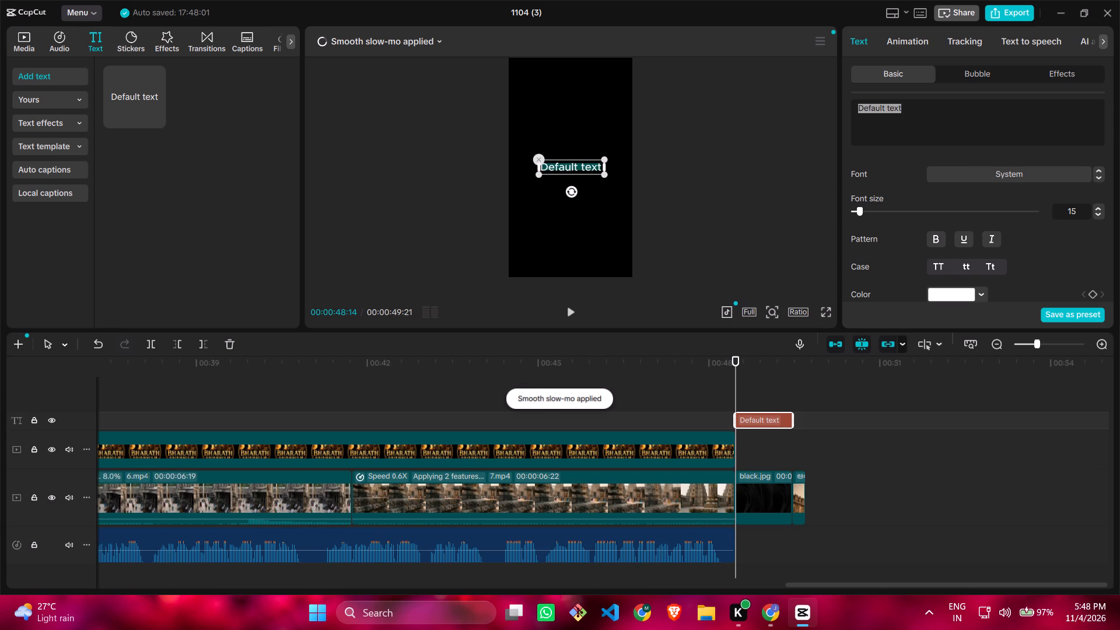
pyautogui.write('Subscribe')
pyautogui.press('Return')
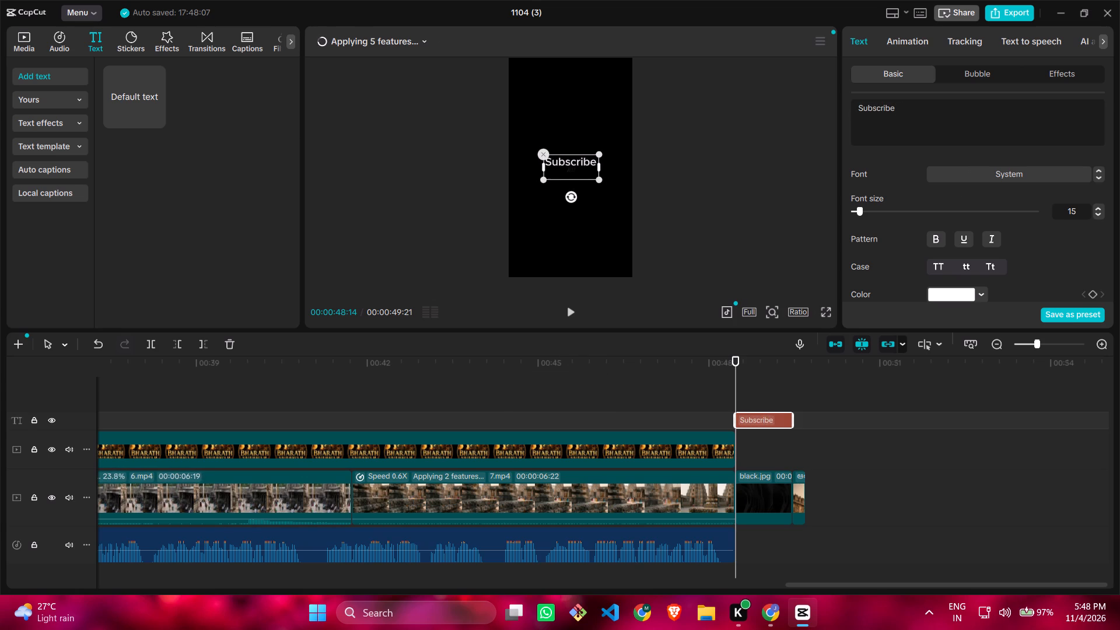
pyautogui.write('for')
pyautogui.press('Return')
pyautogui.write('next')
pyautogui.press('Return')
pyautogui.write('part!!')
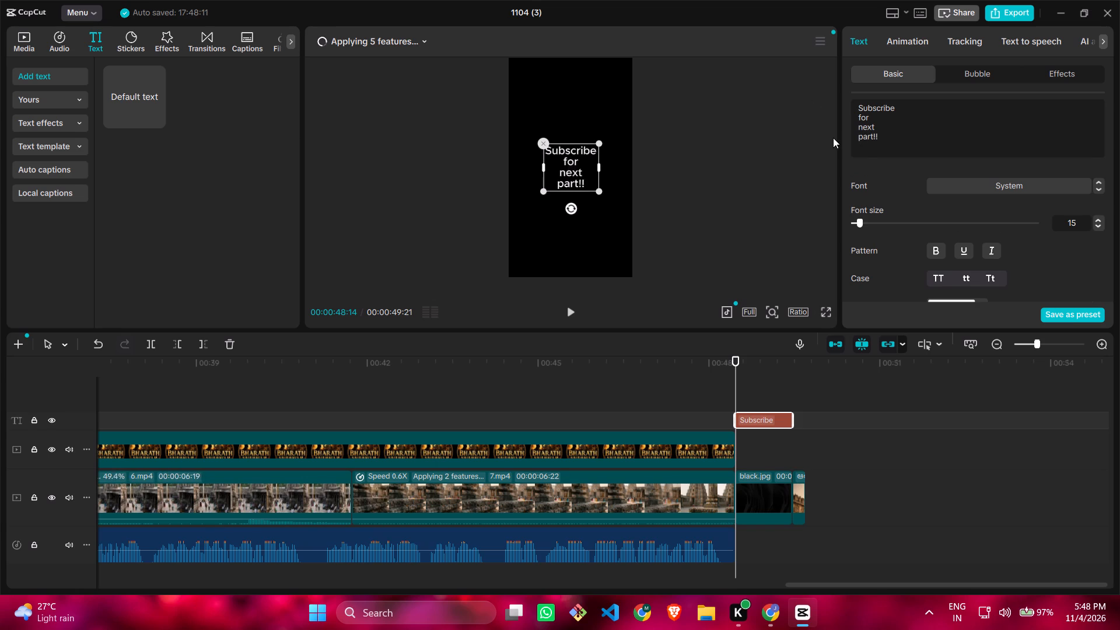
# Make the "Subscribe for next part!!" text bold and enlarge it to fill the frame's width.
pyautogui.hotkey('ctrl', 'a')
pyautogui.click(933, 255)
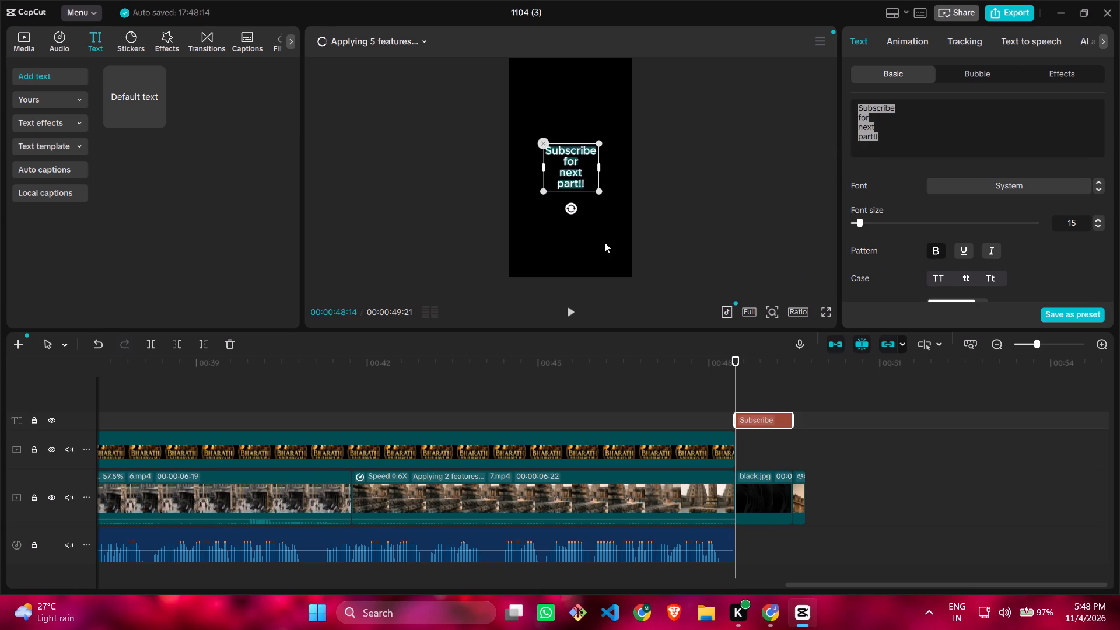
pyautogui.moveTo(598, 190); pyautogui.dragTo(636, 232)
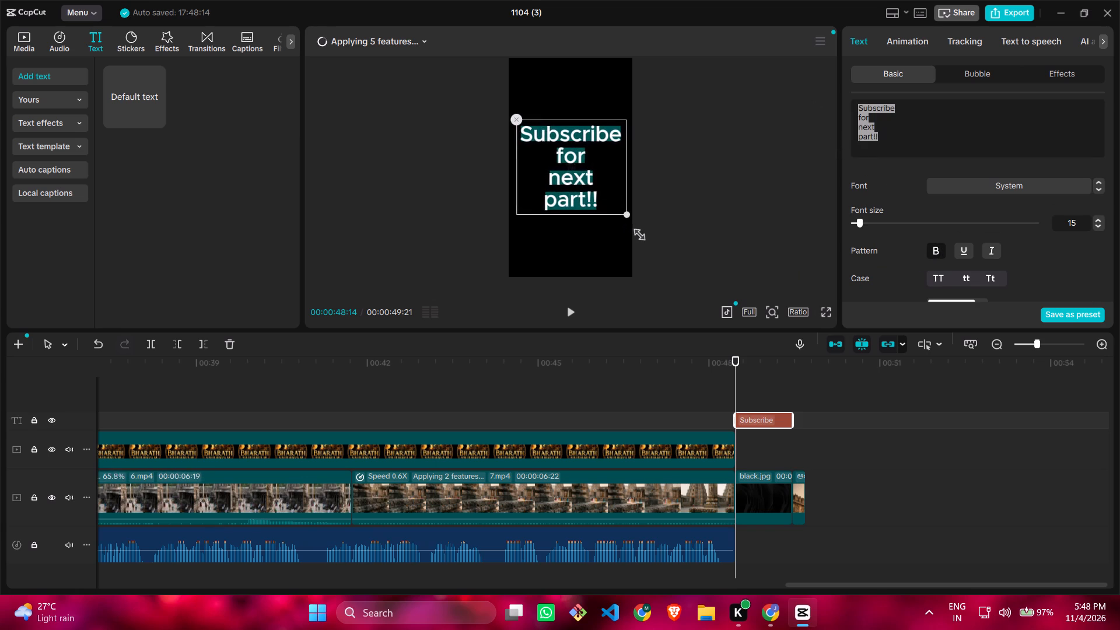
pyautogui.moveTo(636, 232); pyautogui.dragTo(642, 238)
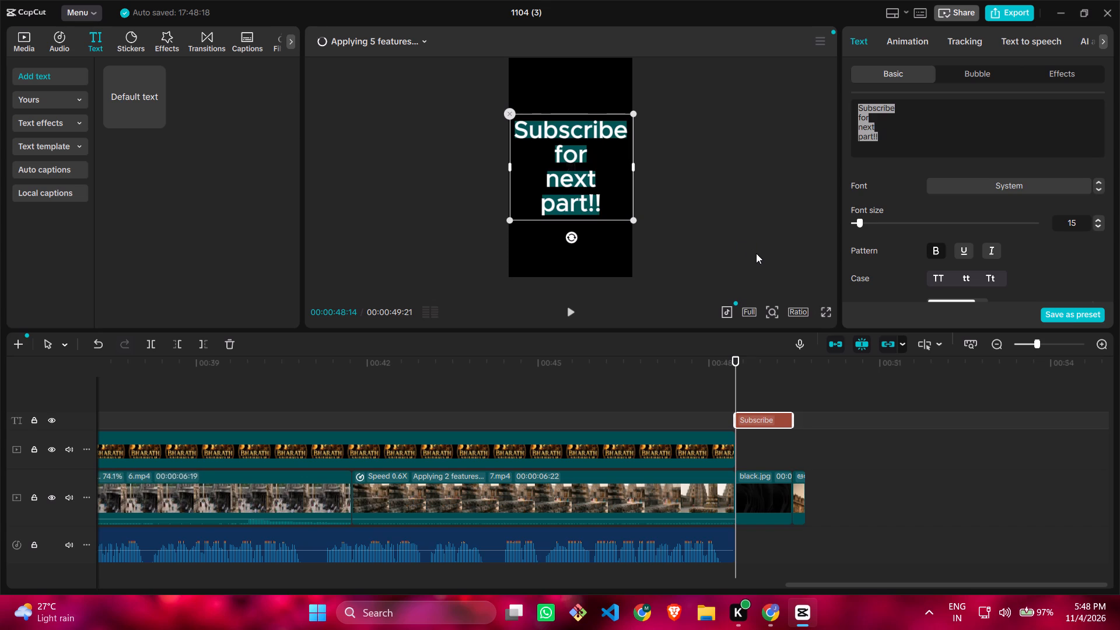
pyautogui.click(756, 253)
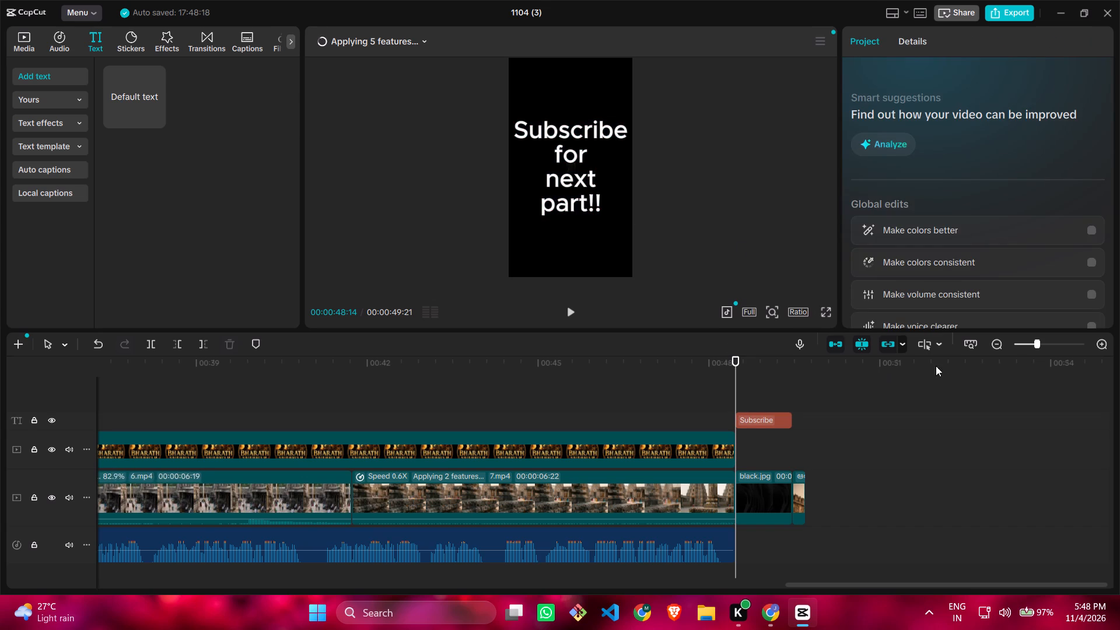
# Show the whole timeline and check the processing status of the clips' stabilization and smooth slow-mo effects.
pyautogui.click(996, 345)
pyautogui.click(996, 345)
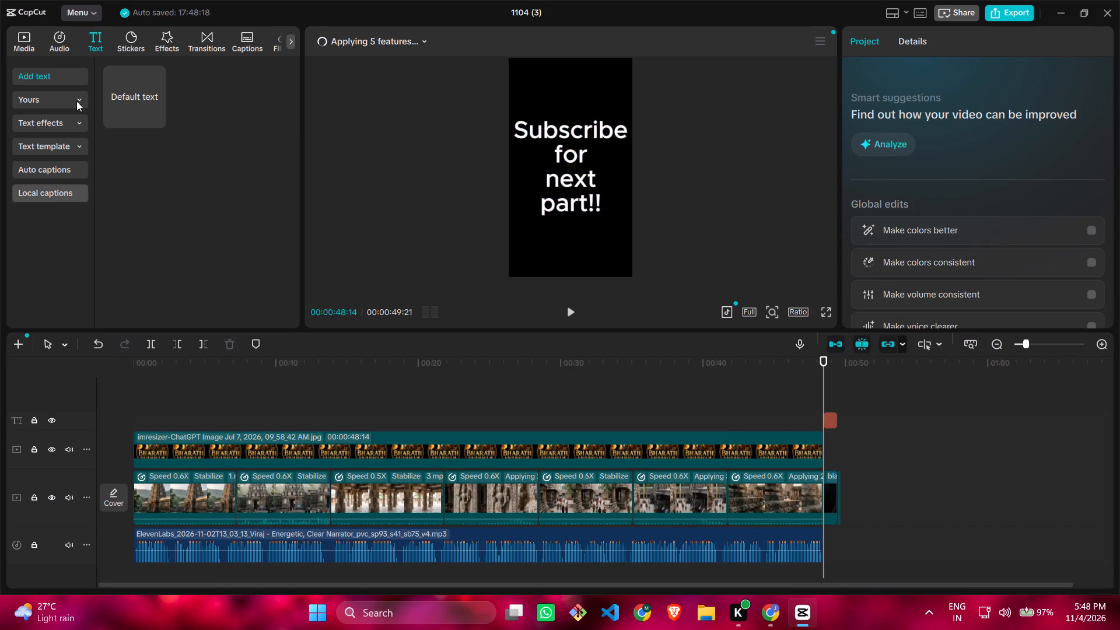
pyautogui.click(405, 44)
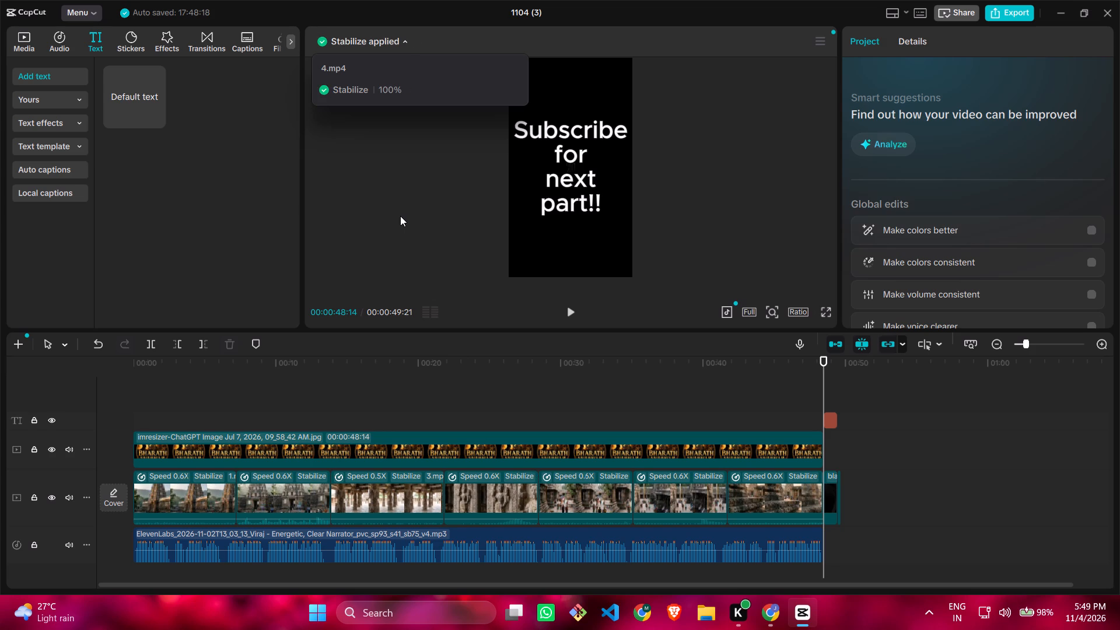
pyautogui.click(400, 216)
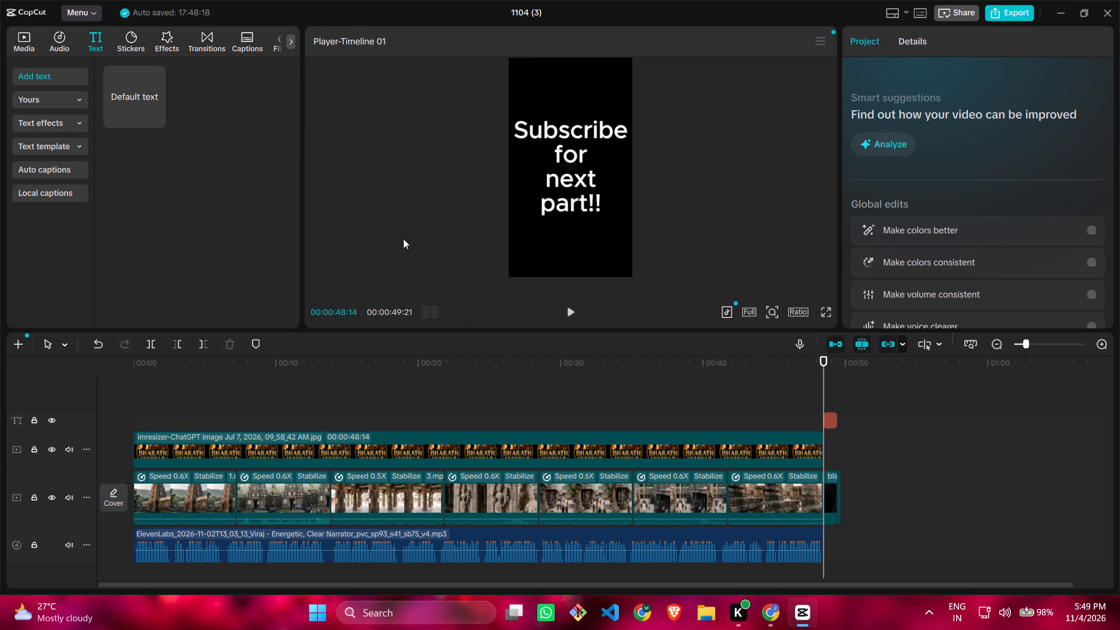
# Generate auto captions from the narration with Telugu as the spoken language.
pyautogui.click(246, 44)
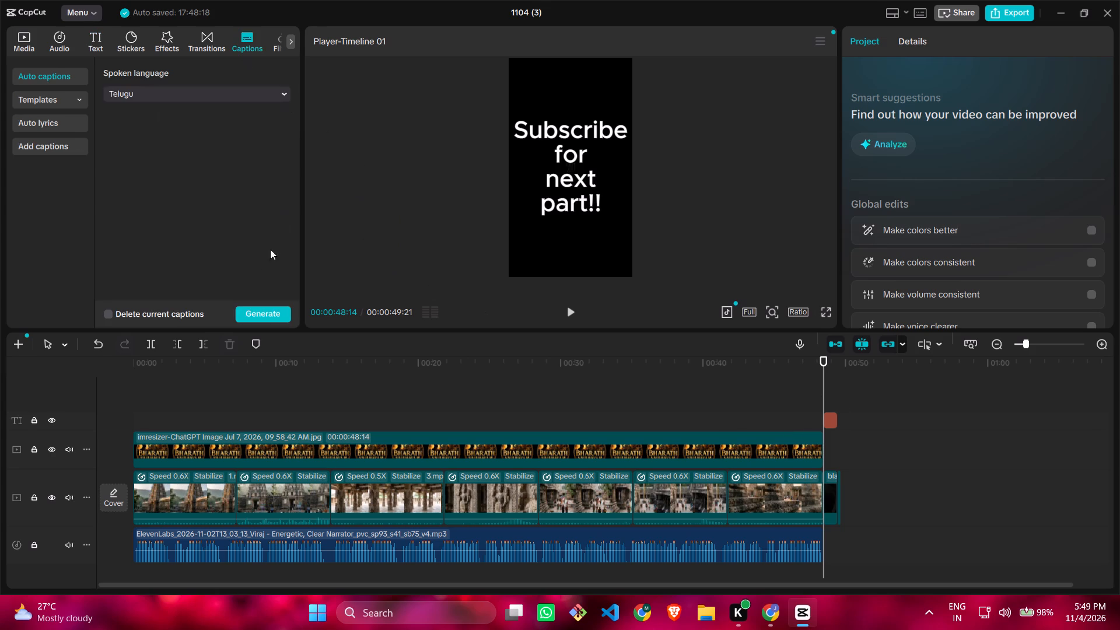
pyautogui.click(264, 309)
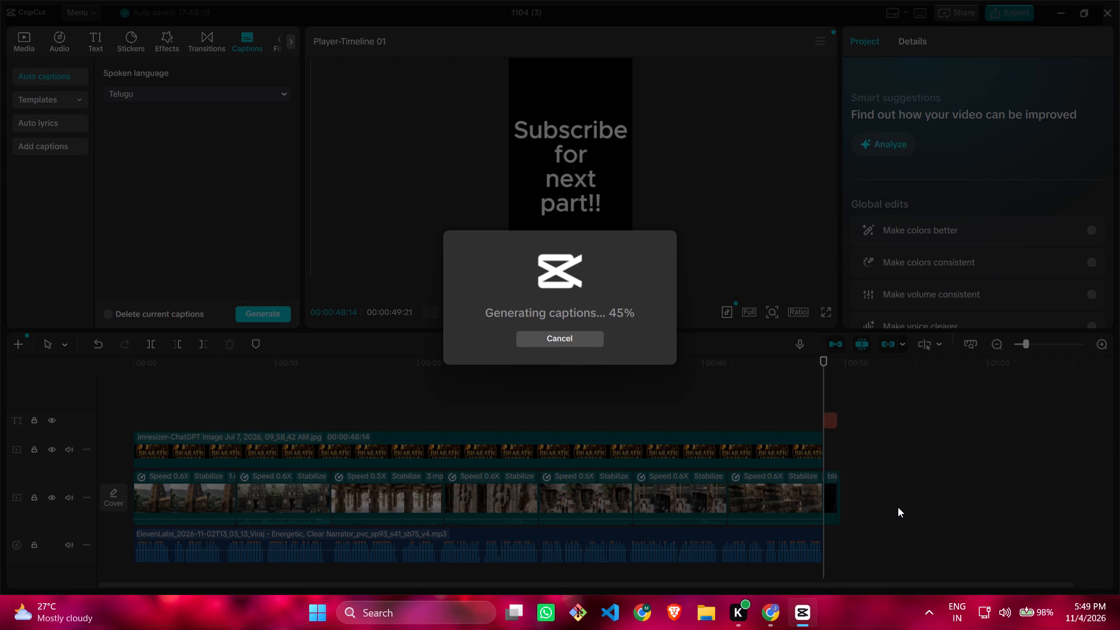
pyautogui.click(773, 603)
pyautogui.scroll(-3, 707, 346)
pyautogui.scroll(2, 707, 346)
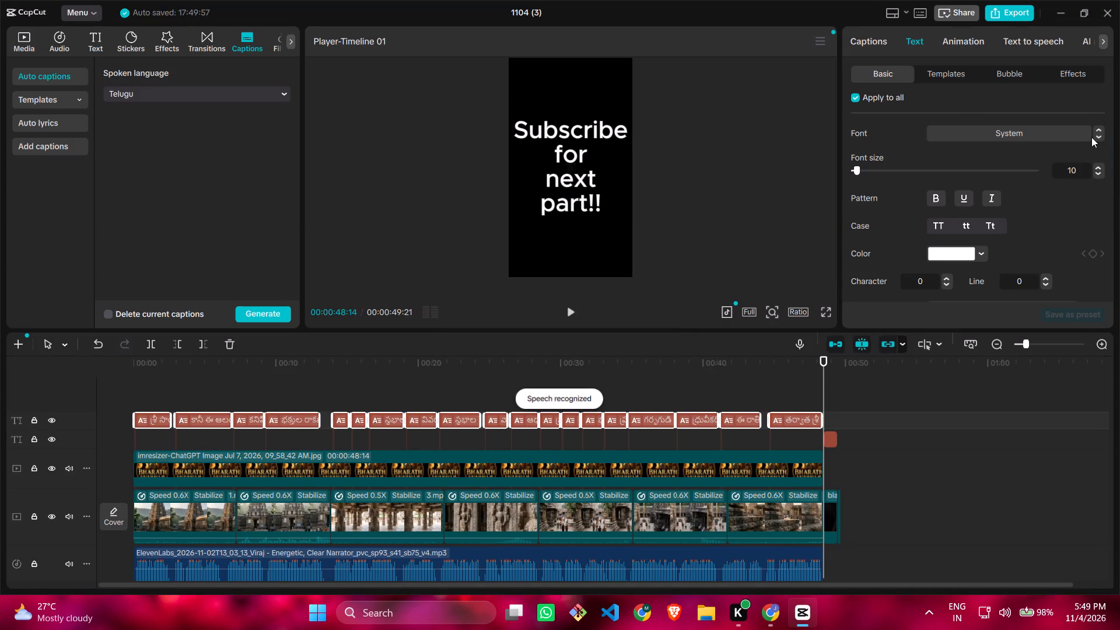
pyautogui.click(1098, 137)
# Set the font size of all captions to 20 and make the text bold.
pyautogui.tripleClick(1096, 169)
pyautogui.tripleClick(1096, 169)
pyautogui.tripleClick(1096, 169)
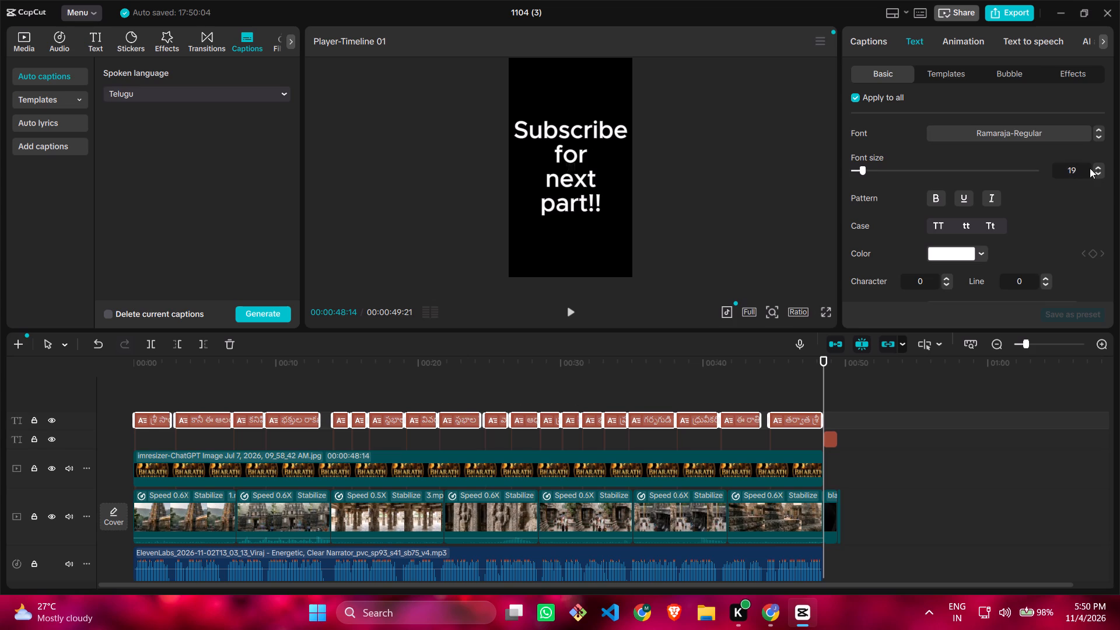
pyautogui.click(1098, 167)
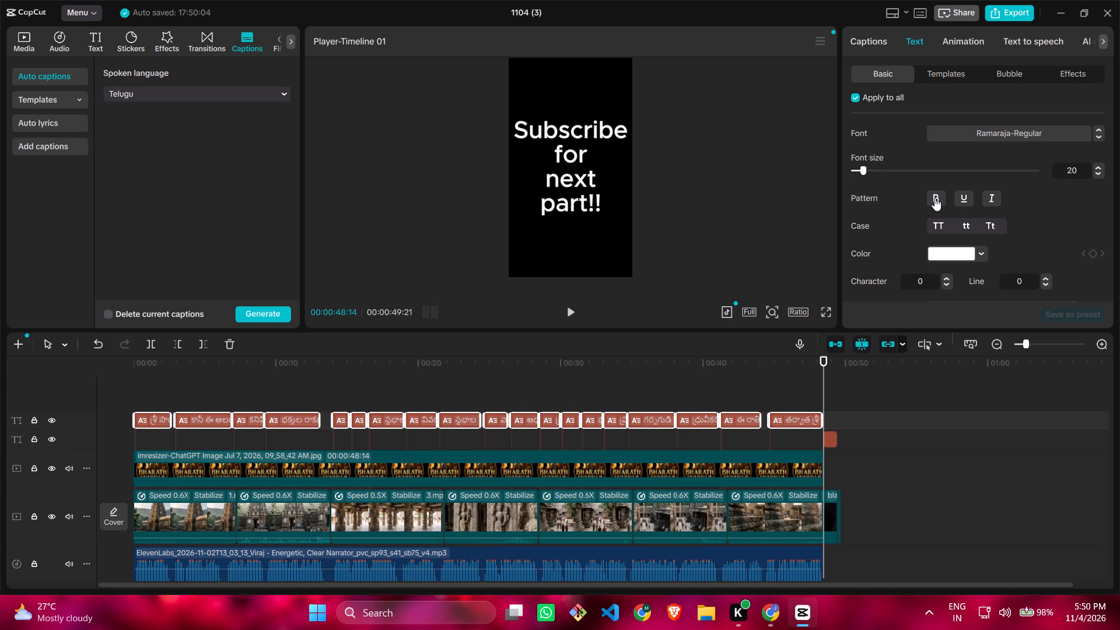
pyautogui.click(935, 198)
# Apply the first white-text preset style with a black outline to all captions and set the stroke thickness to 70.
pyautogui.scroll(-2, 1014, 179)
pyautogui.click(911, 241)
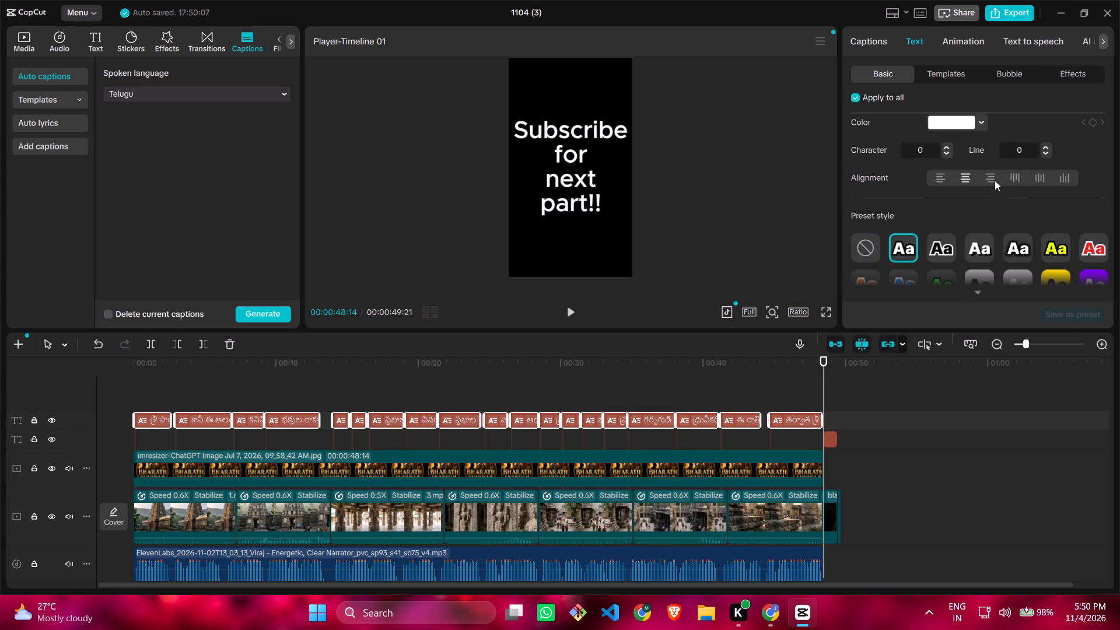
pyautogui.scroll(-3, 995, 180)
pyautogui.scroll(-3, 930, 199)
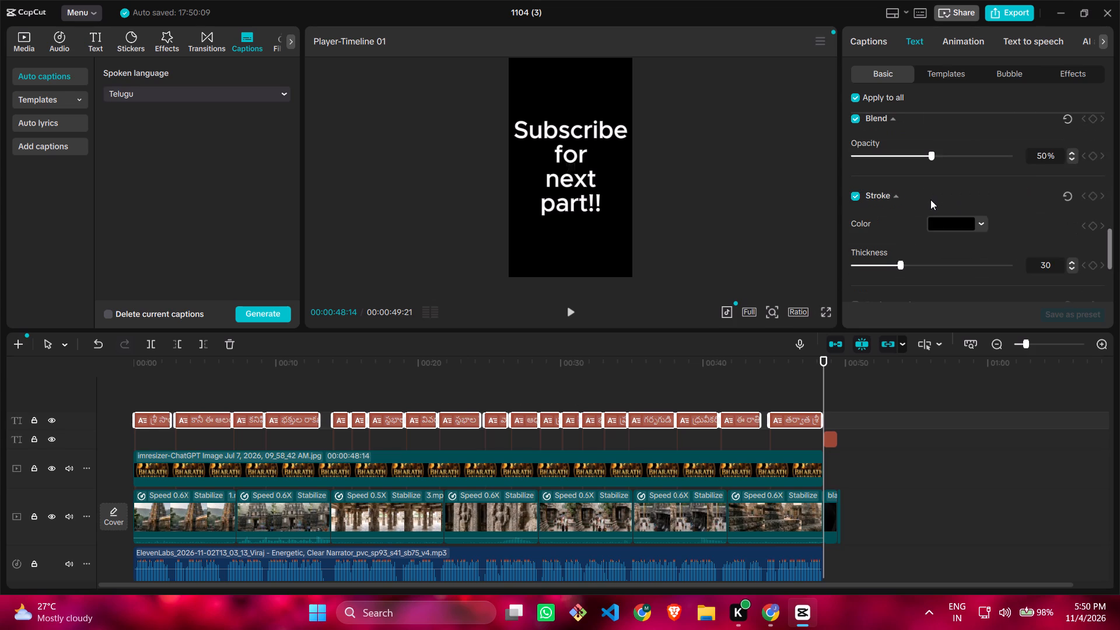
pyautogui.scroll(-1, 930, 199)
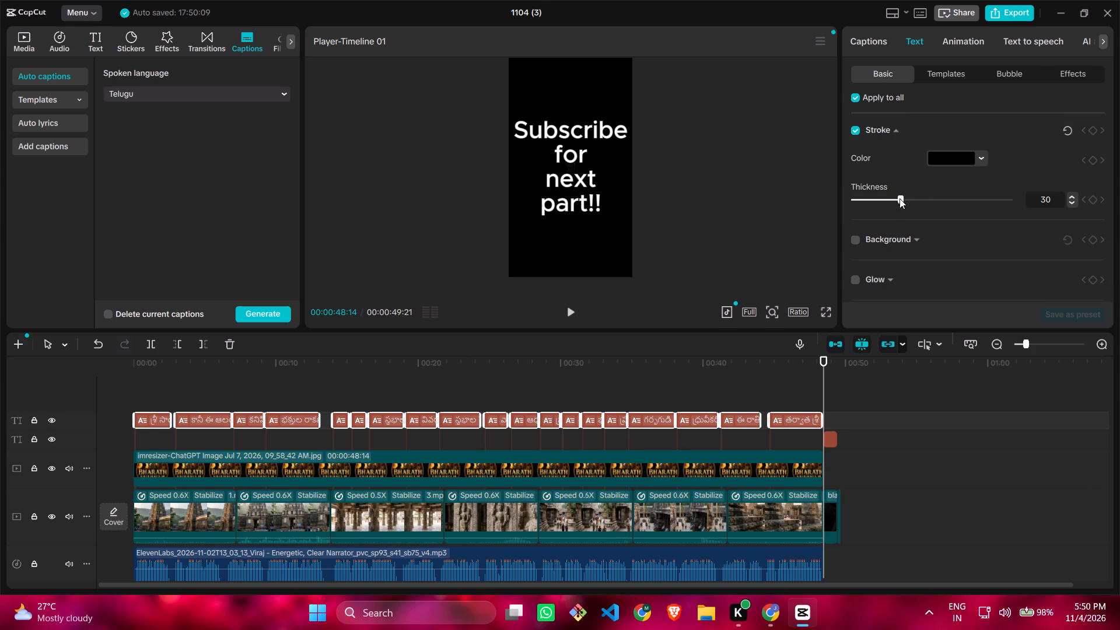
pyautogui.moveTo(900, 198); pyautogui.dragTo(950, 201)
pyautogui.tripleClick(1070, 196)
pyautogui.tripleClick(1070, 196)
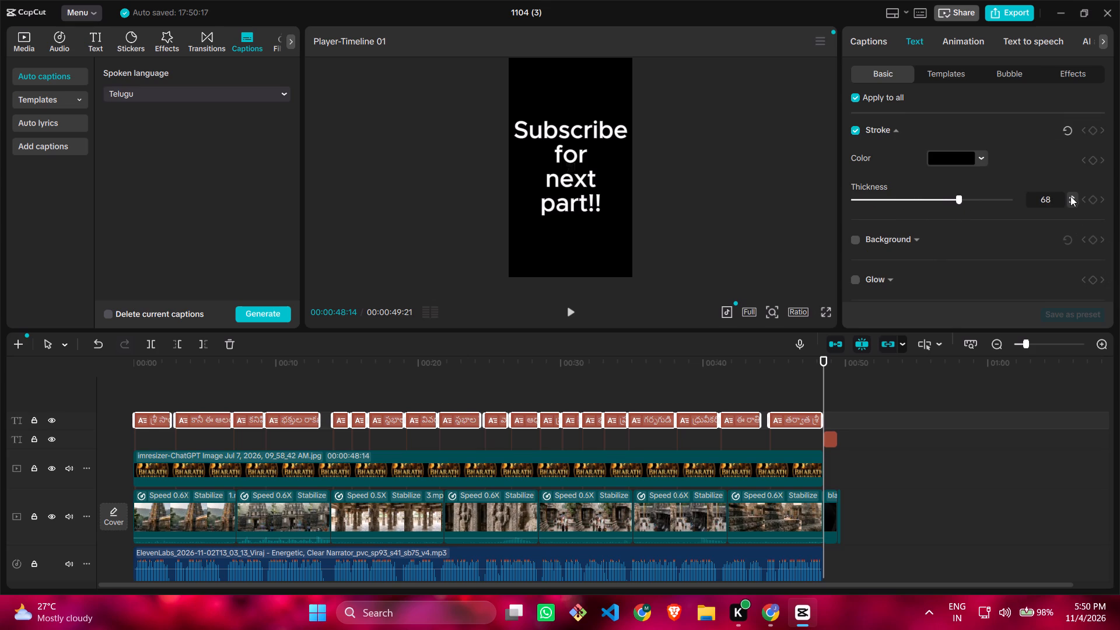
pyautogui.click(1070, 196)
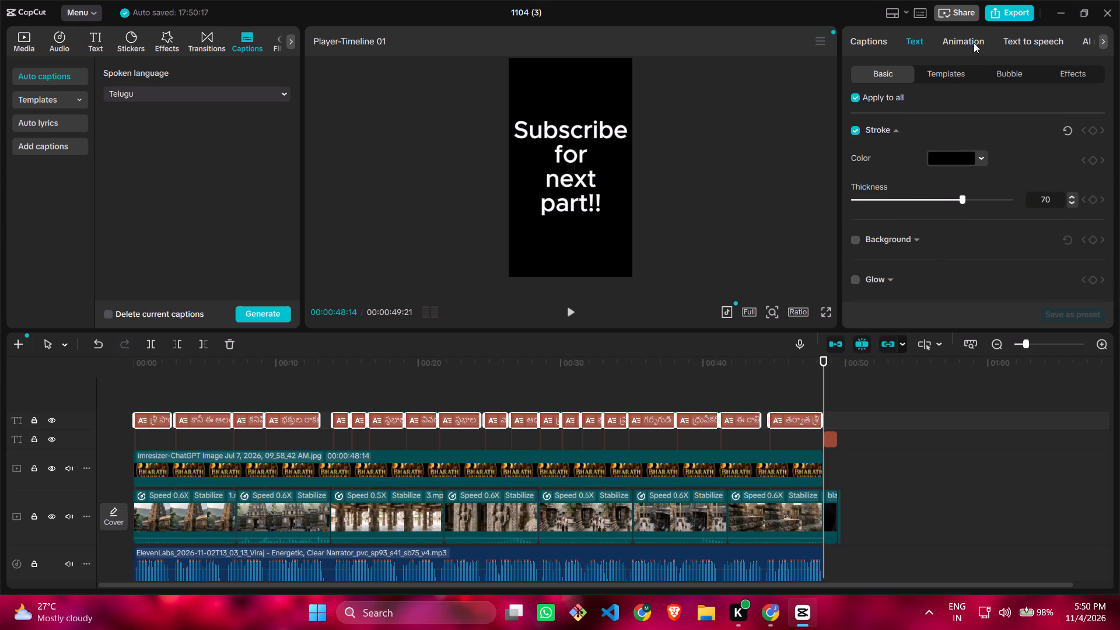
# Search the In animations for typewriter and apply Type 2 to all captions with the maximum duration of 1.0 s.
pyautogui.click(974, 43)
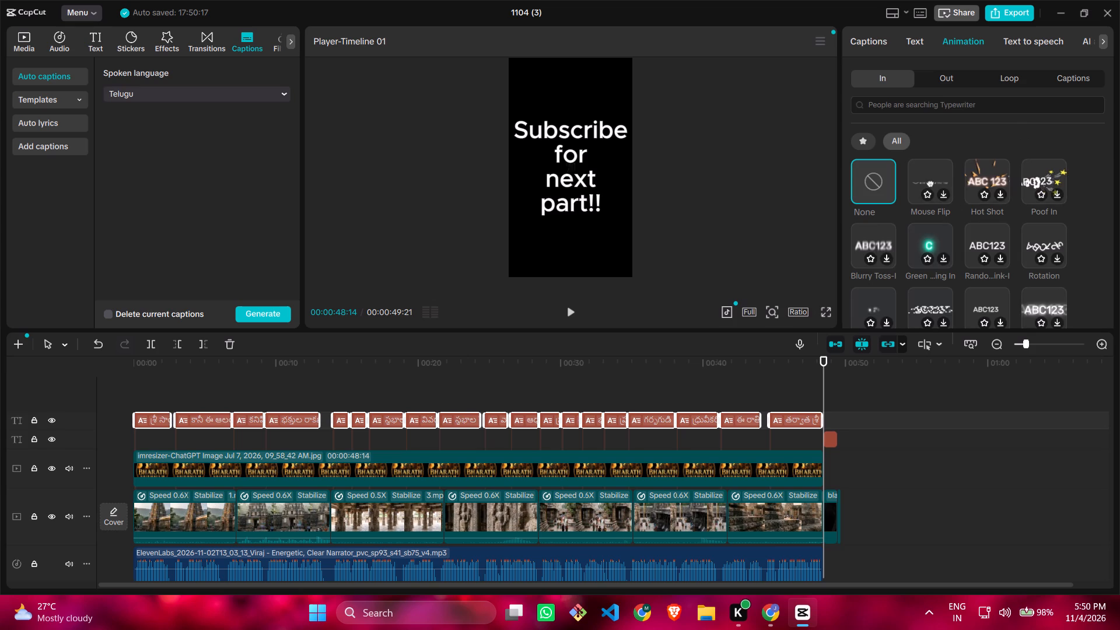
pyautogui.click(951, 107)
pyautogui.click(876, 147)
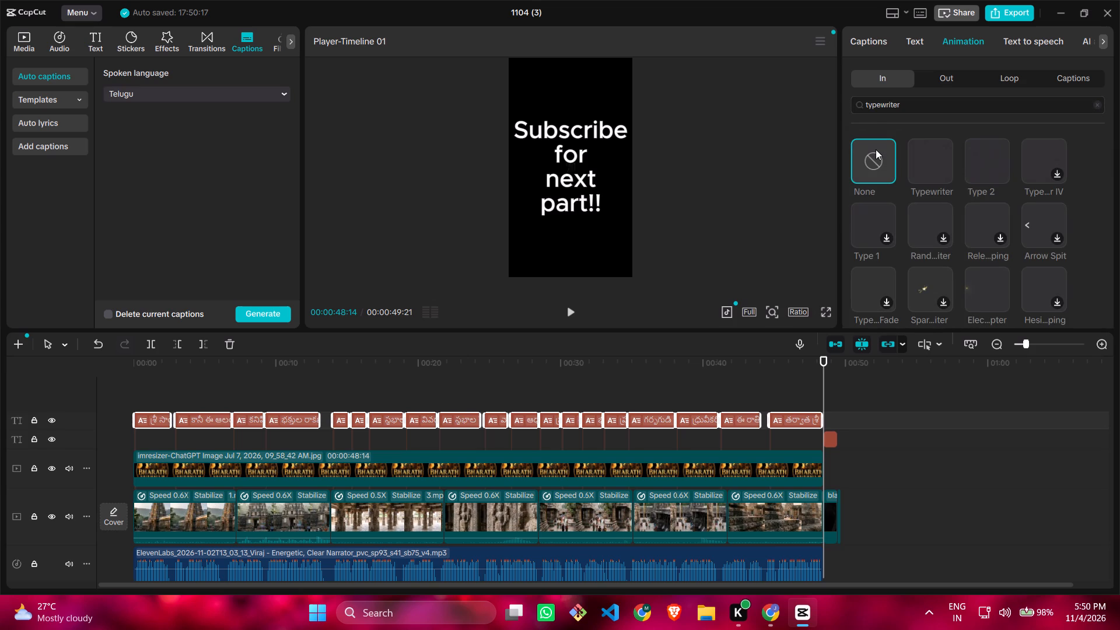
pyautogui.click(981, 167)
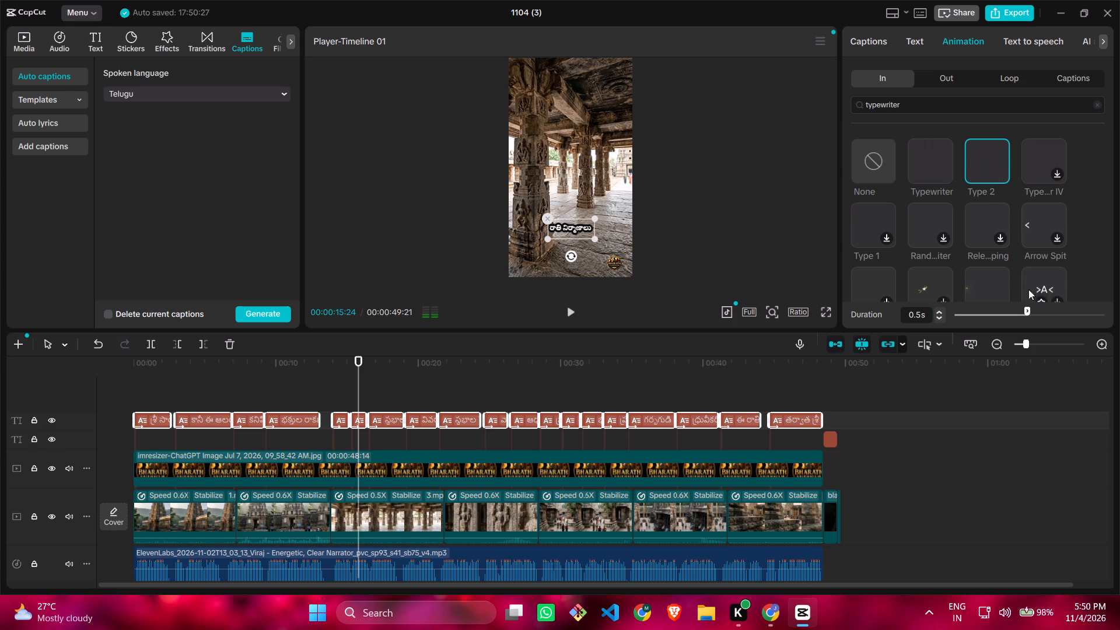
pyautogui.moveTo(1026, 311); pyautogui.dragTo(1119, 310)
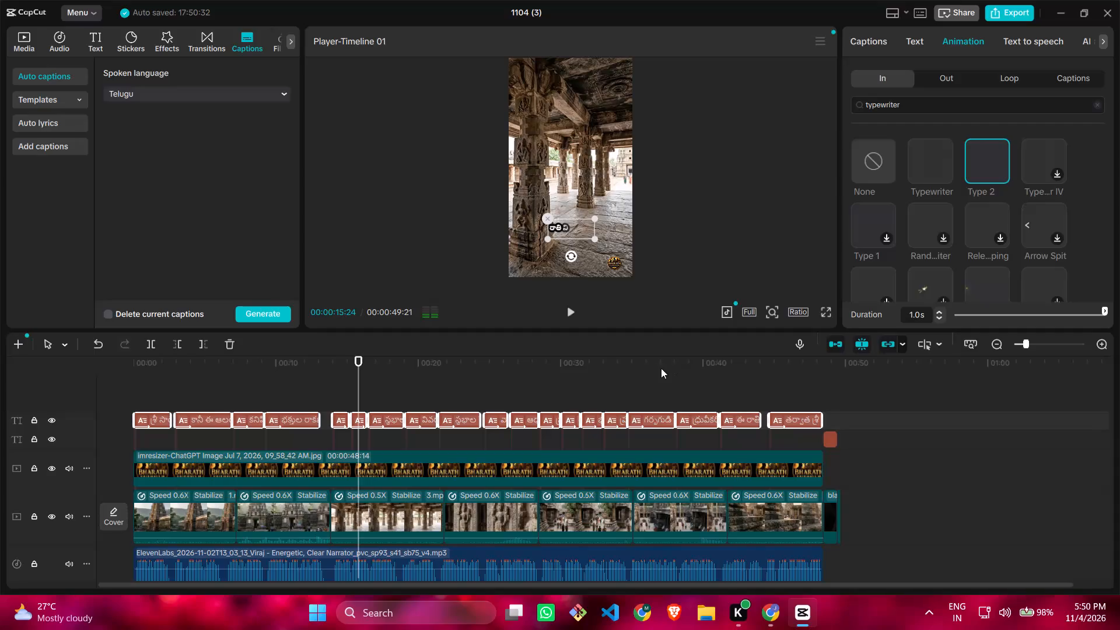
# Extend the In animation of the first four captions to each one's maximum: 2.5 s, 3.9 s, 2.1 s and 3.8 s.
pyautogui.click(149, 424)
pyautogui.click(970, 36)
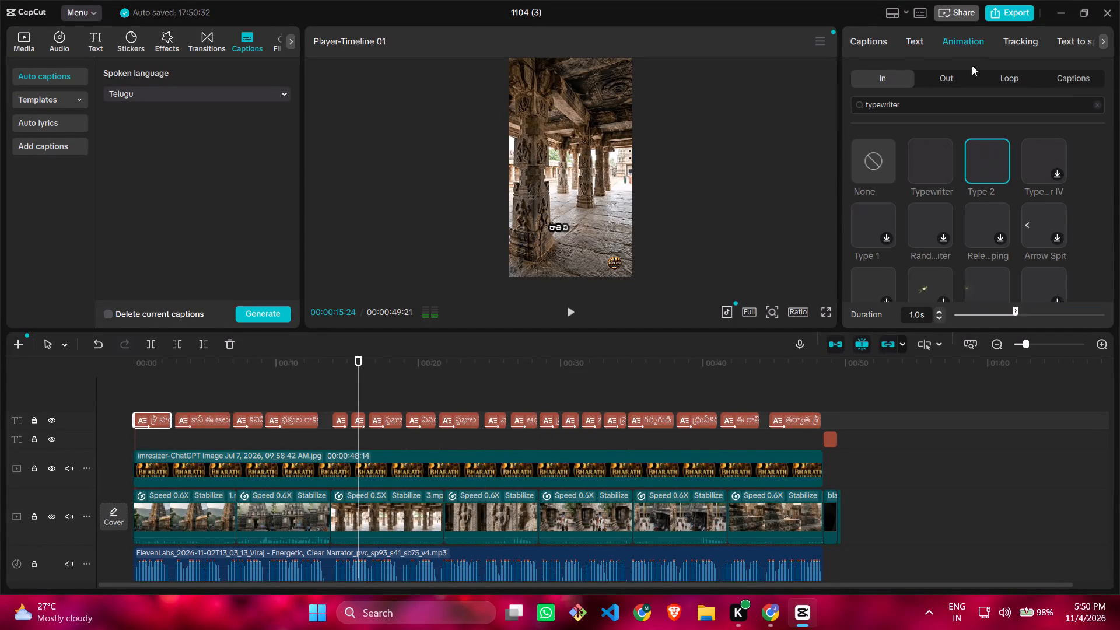
pyautogui.moveTo(1011, 313); pyautogui.dragTo(1119, 318)
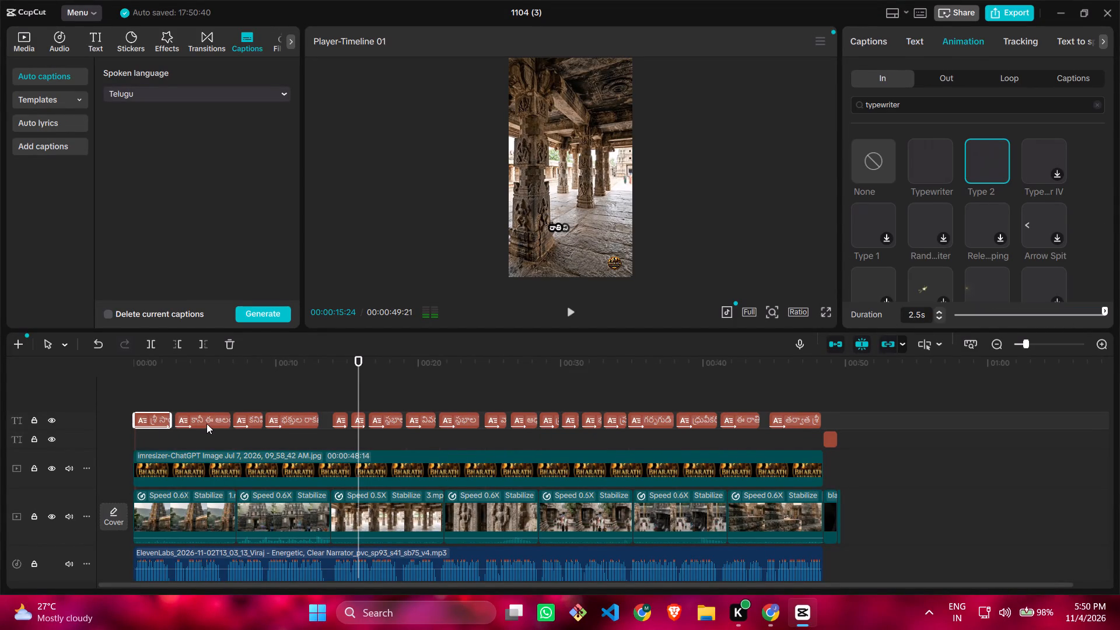
pyautogui.click(206, 423)
pyautogui.click(966, 42)
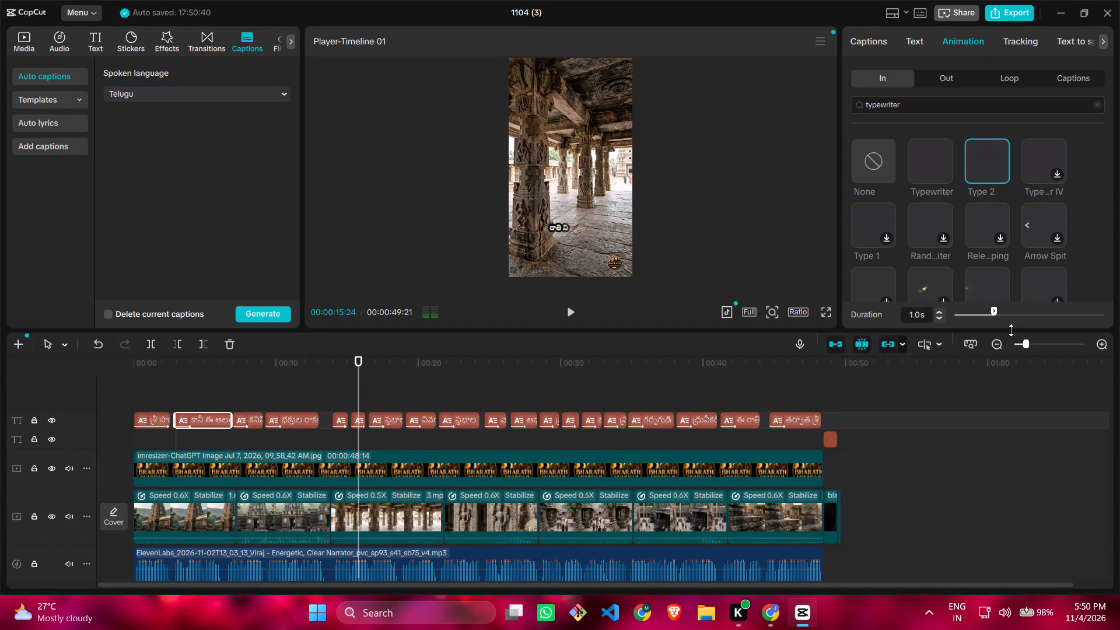
pyautogui.moveTo(993, 311); pyautogui.dragTo(1119, 311)
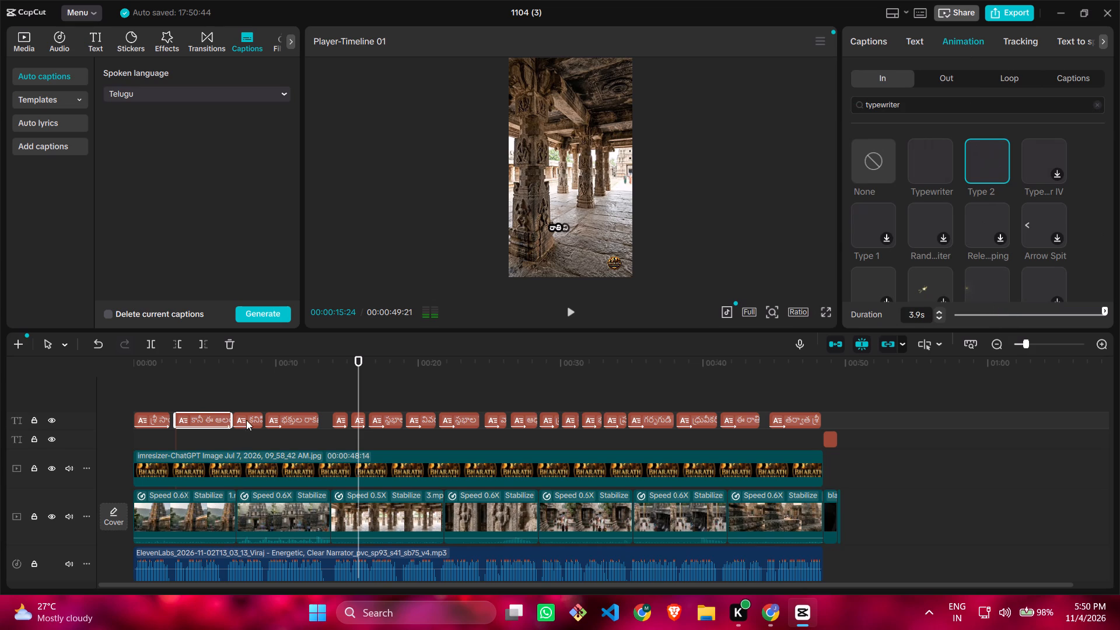
pyautogui.click(246, 420)
pyautogui.click(950, 37)
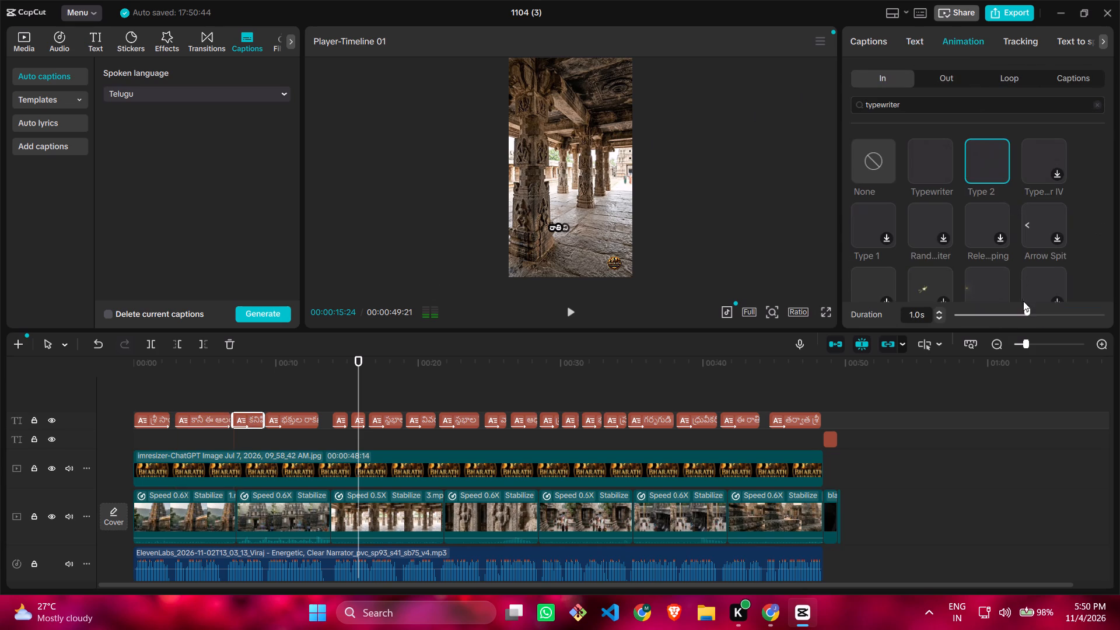
pyautogui.moveTo(1026, 305); pyautogui.dragTo(1119, 323)
pyautogui.moveTo(1026, 311); pyautogui.dragTo(1119, 314)
pyautogui.click(281, 421)
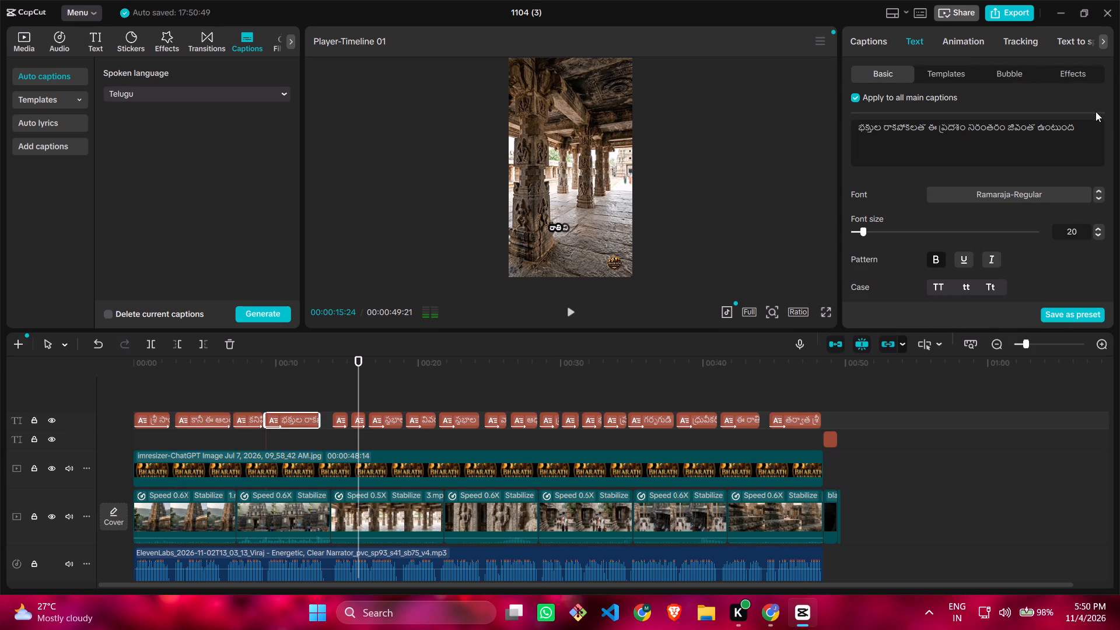
pyautogui.click(975, 44)
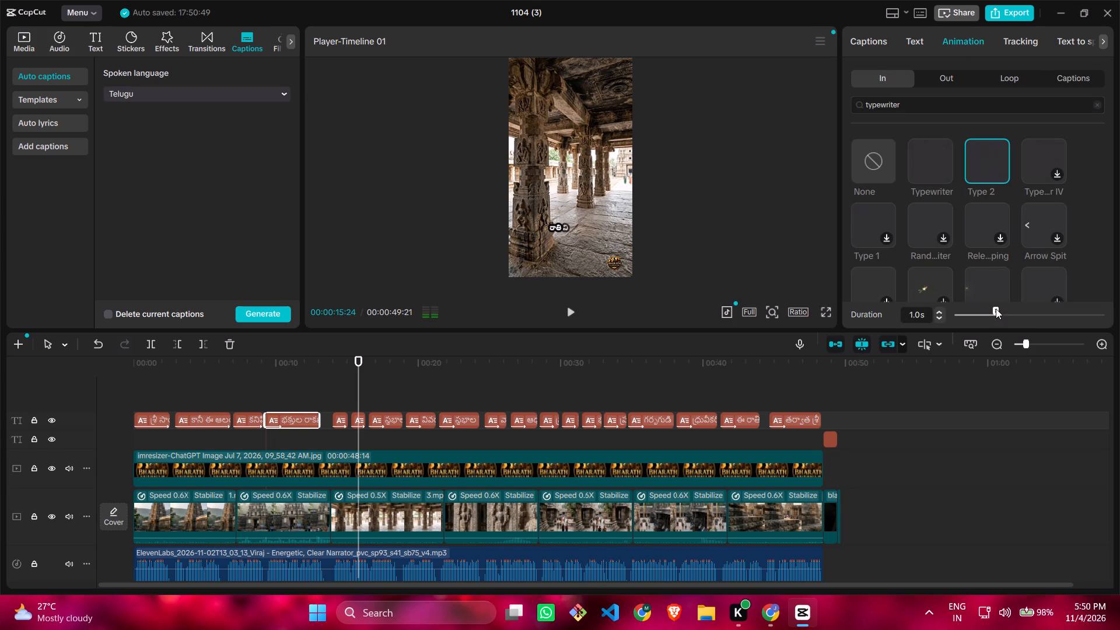
pyautogui.moveTo(996, 309); pyautogui.dragTo(1119, 309)
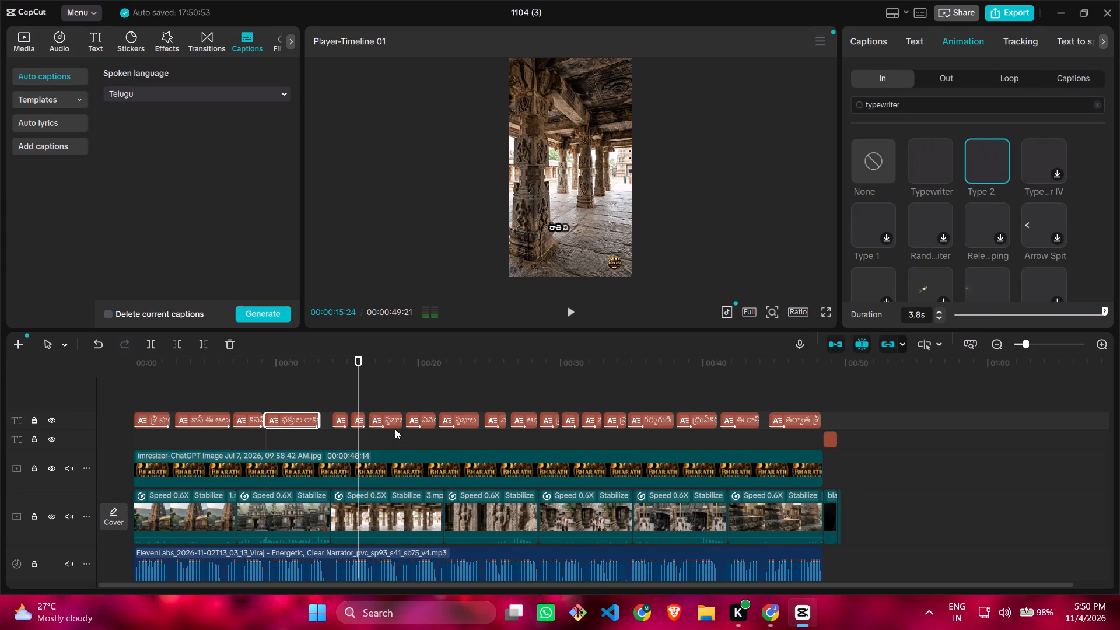
# Extend the In animation of the seventh, eighth and ninth captions to their full lengths, with 2.1 s for the eighth and 2.9 s for the ninth.
pyautogui.click(393, 426)
pyautogui.click(980, 40)
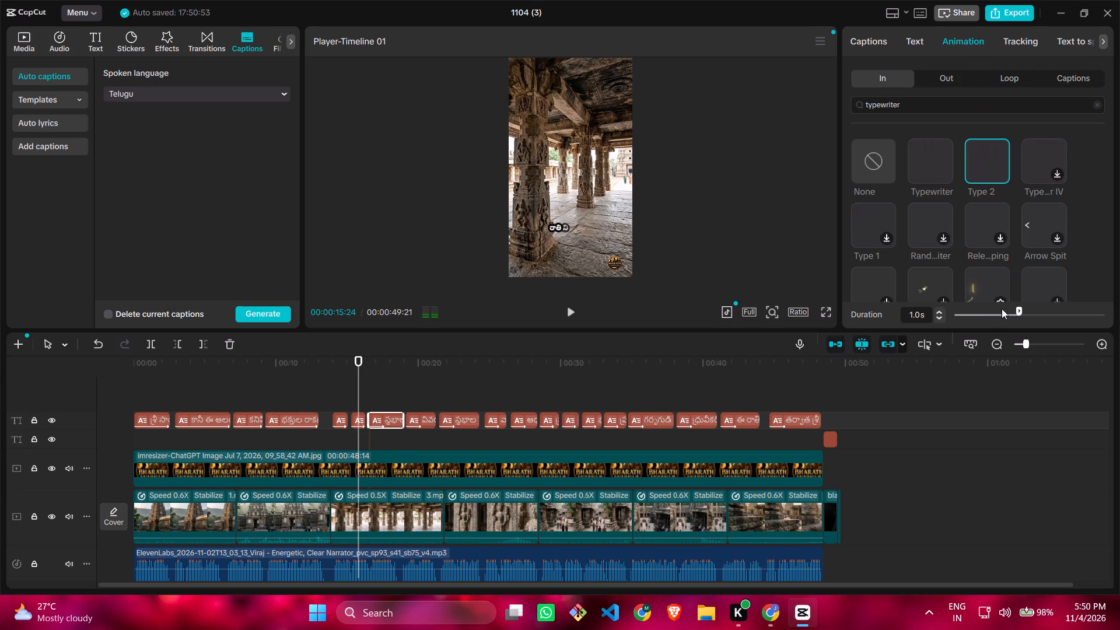
pyautogui.moveTo(1018, 311); pyautogui.dragTo(1119, 313)
pyautogui.click(419, 422)
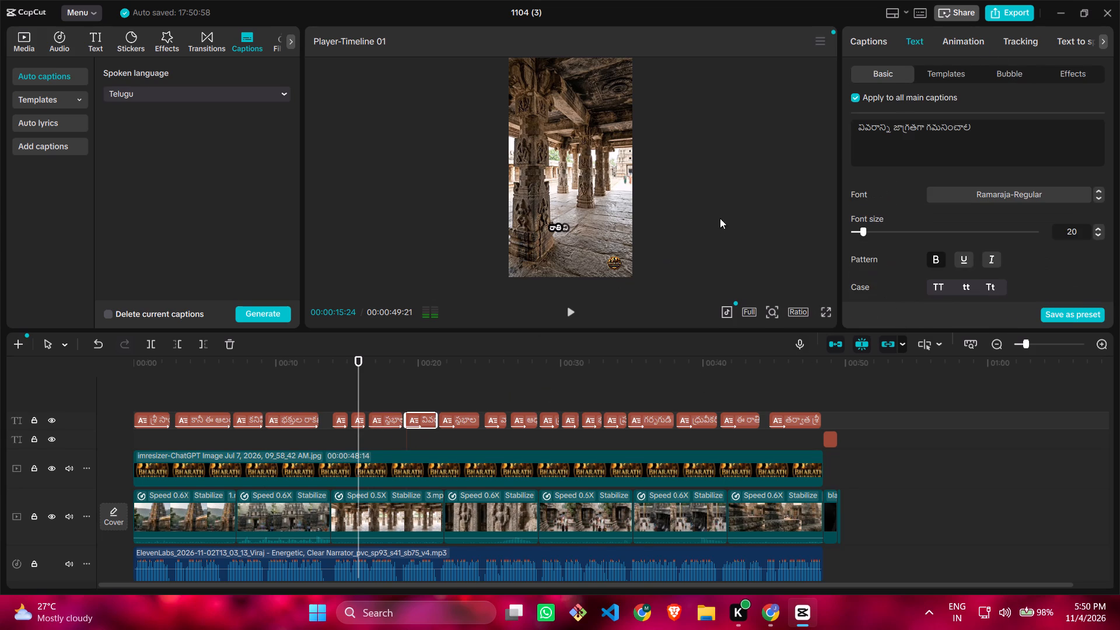
pyautogui.click(961, 43)
pyautogui.moveTo(1025, 309); pyautogui.dragTo(1119, 338)
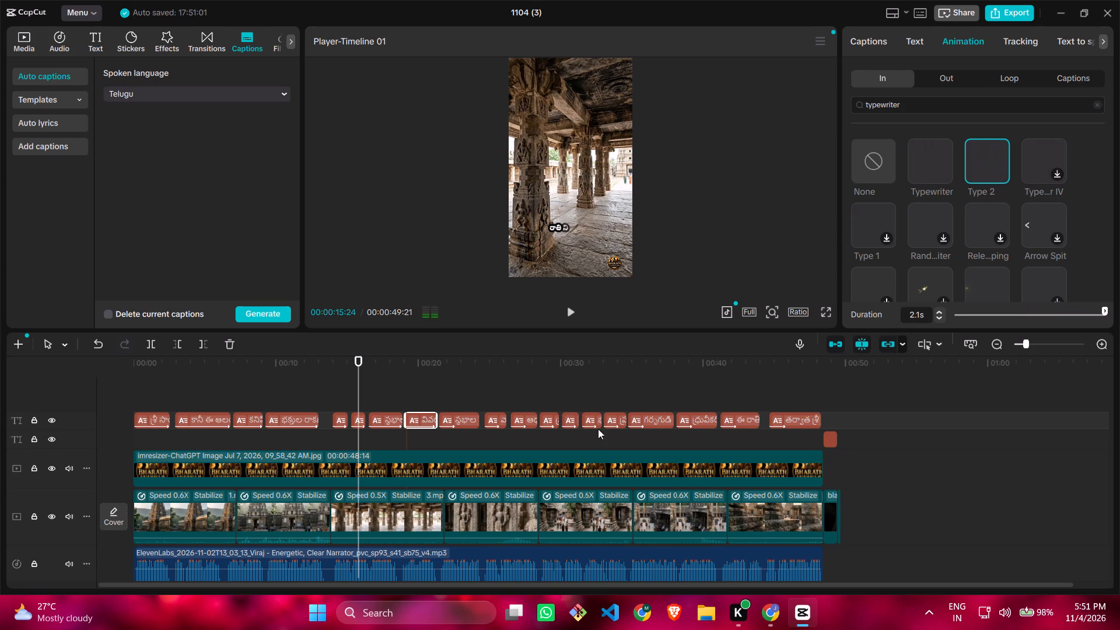
pyautogui.click(471, 423)
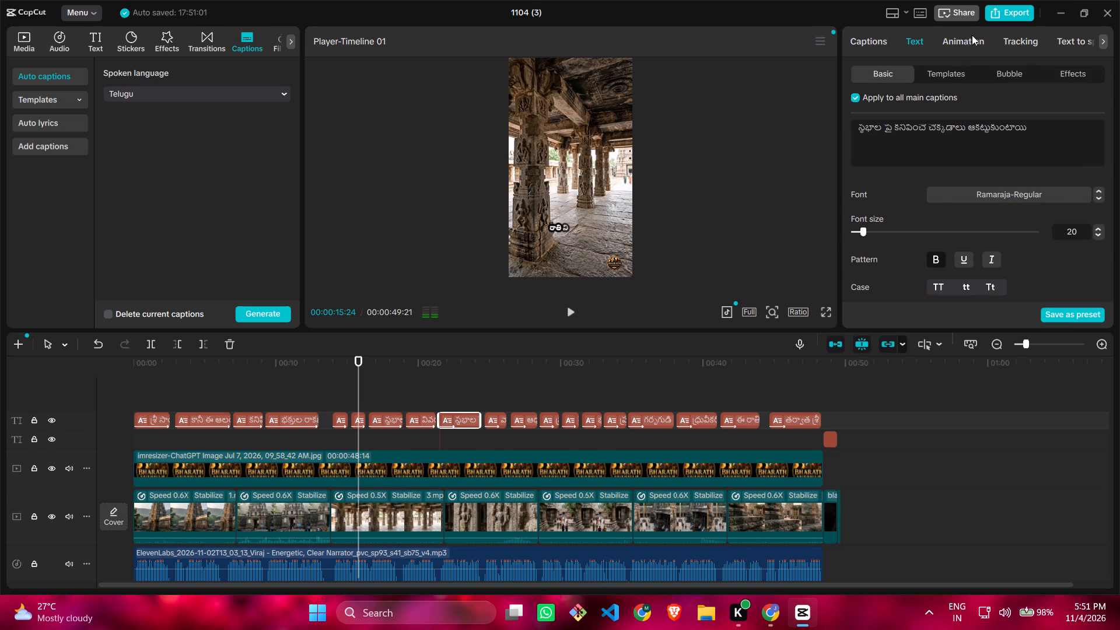
pyautogui.click(972, 35)
pyautogui.moveTo(1008, 308); pyautogui.dragTo(1119, 317)
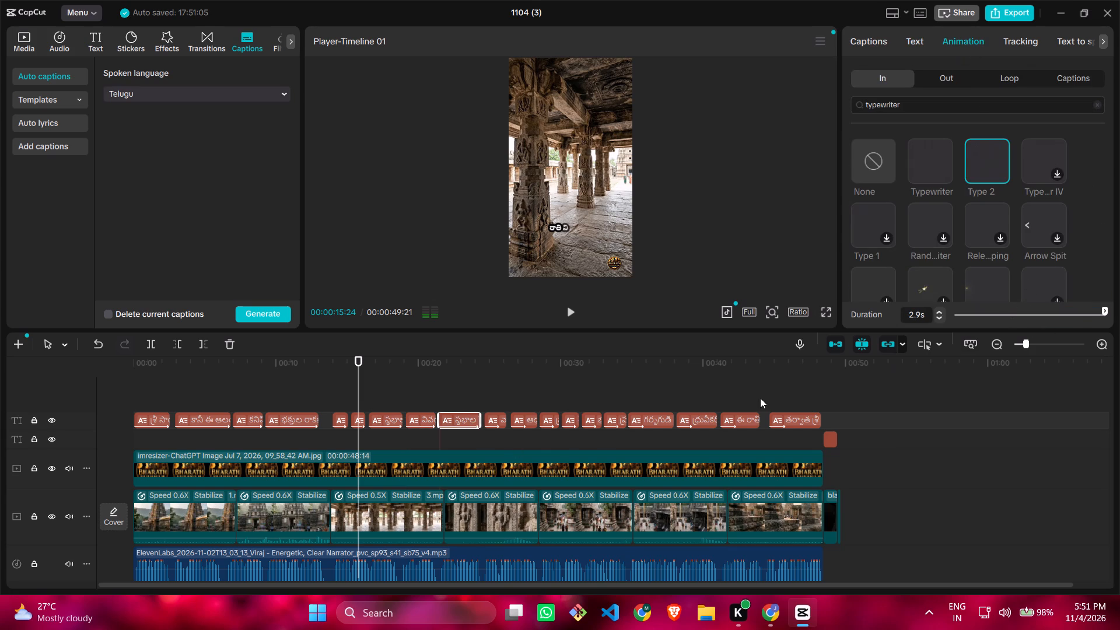
# Extend the In animation of the tenth, eleventh and twelfth captions to their maximums of 1.6 s, 1.9 s and 1.4 s.
pyautogui.click(496, 420)
pyautogui.click(974, 41)
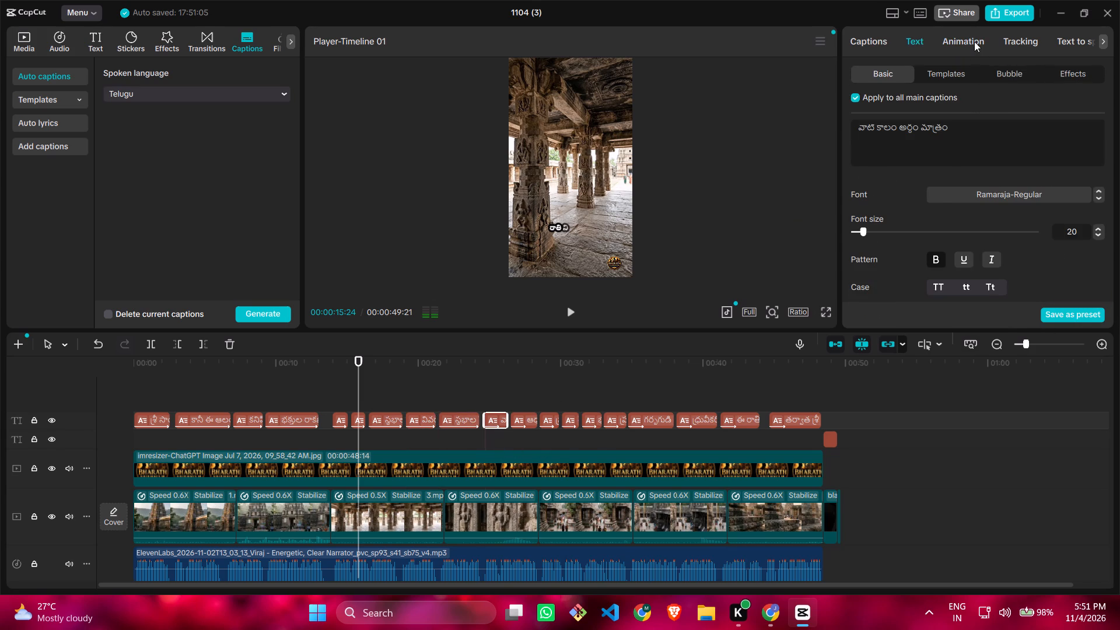
pyautogui.moveTo(1049, 310); pyautogui.dragTo(1119, 320)
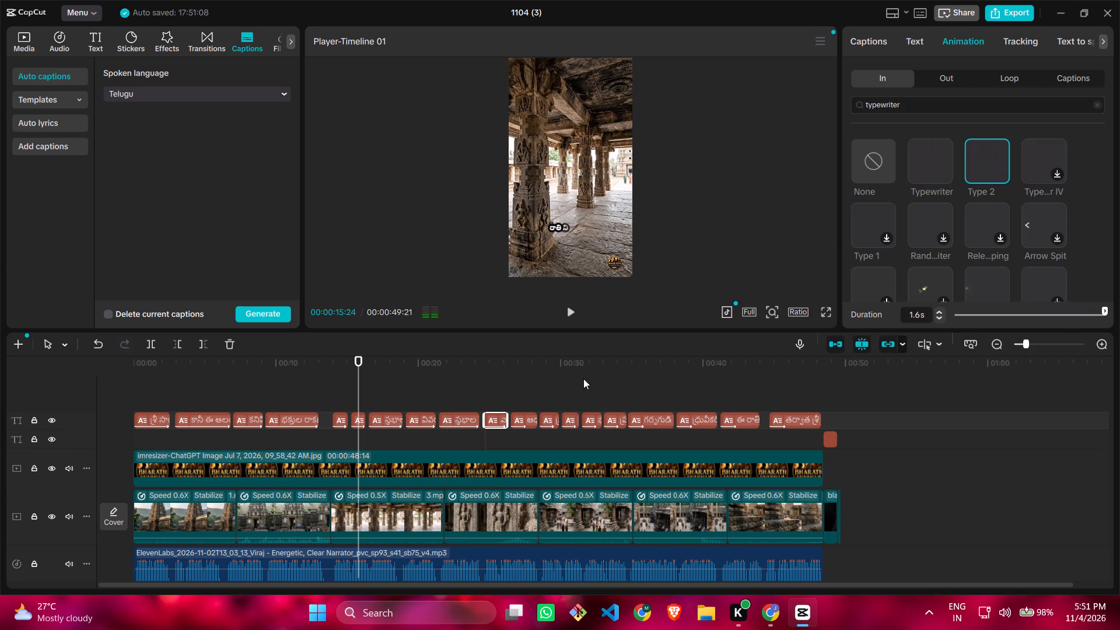
pyautogui.click(520, 423)
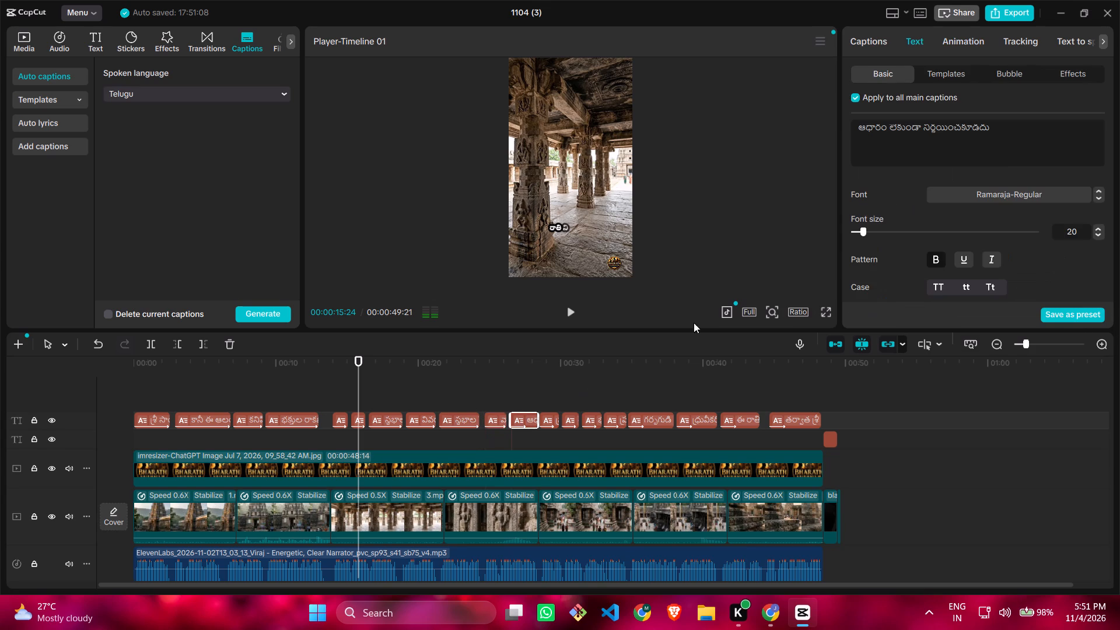
pyautogui.click(979, 40)
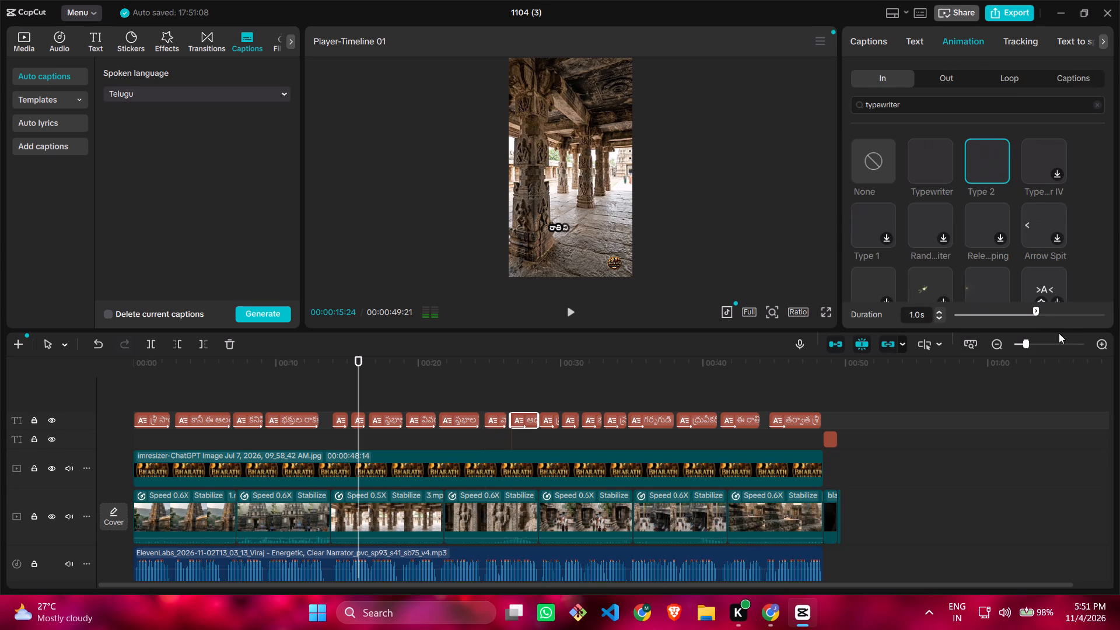
pyautogui.moveTo(1034, 308); pyautogui.dragTo(1119, 316)
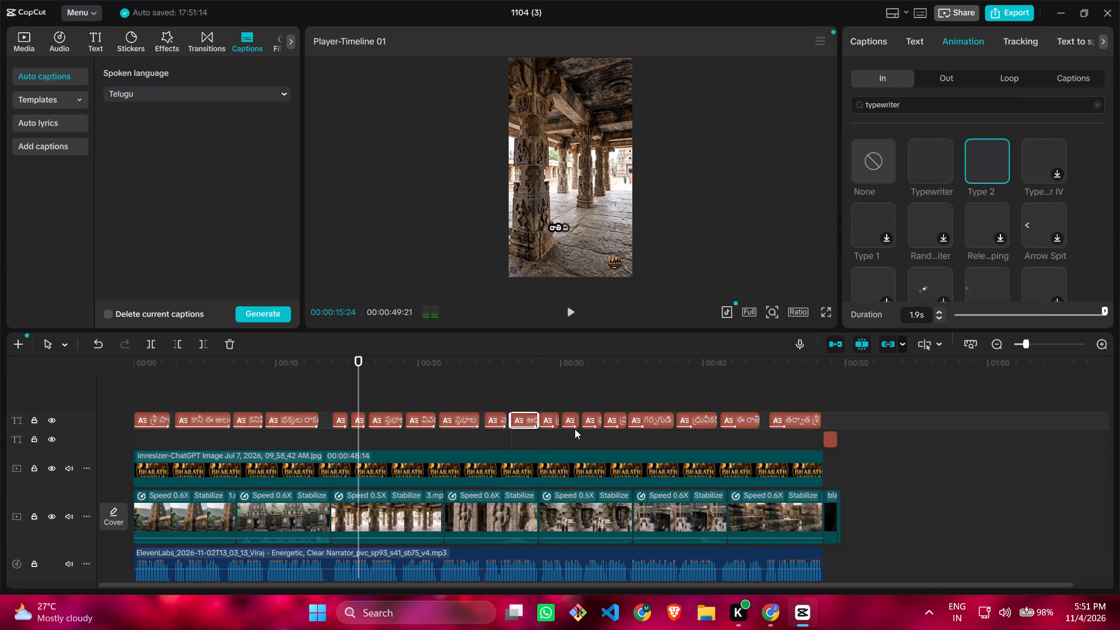
pyautogui.click(556, 422)
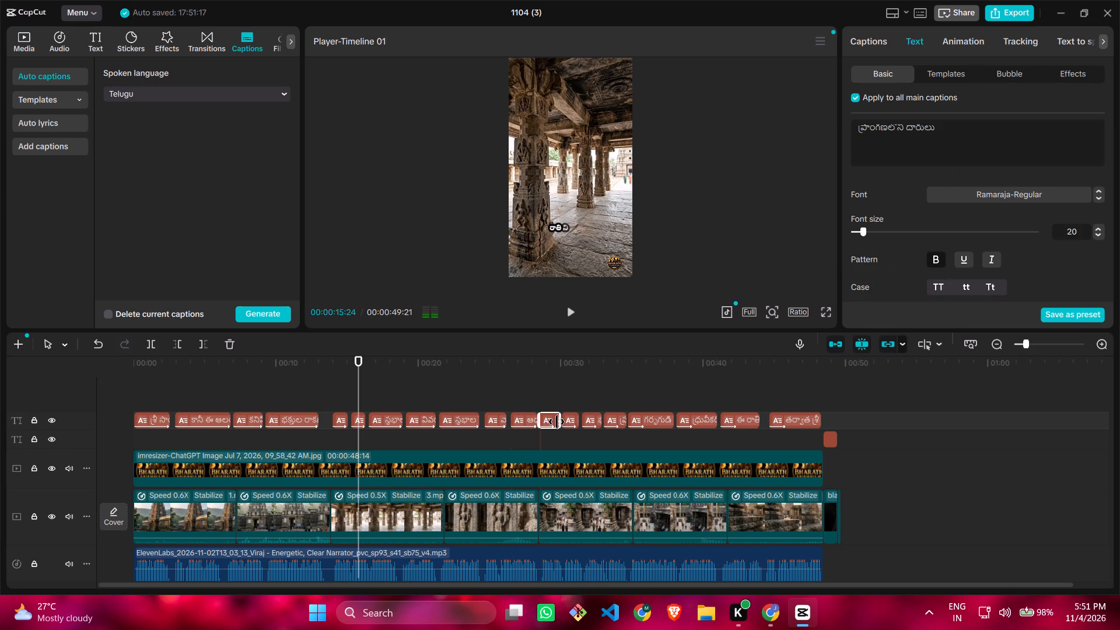
pyautogui.click(974, 41)
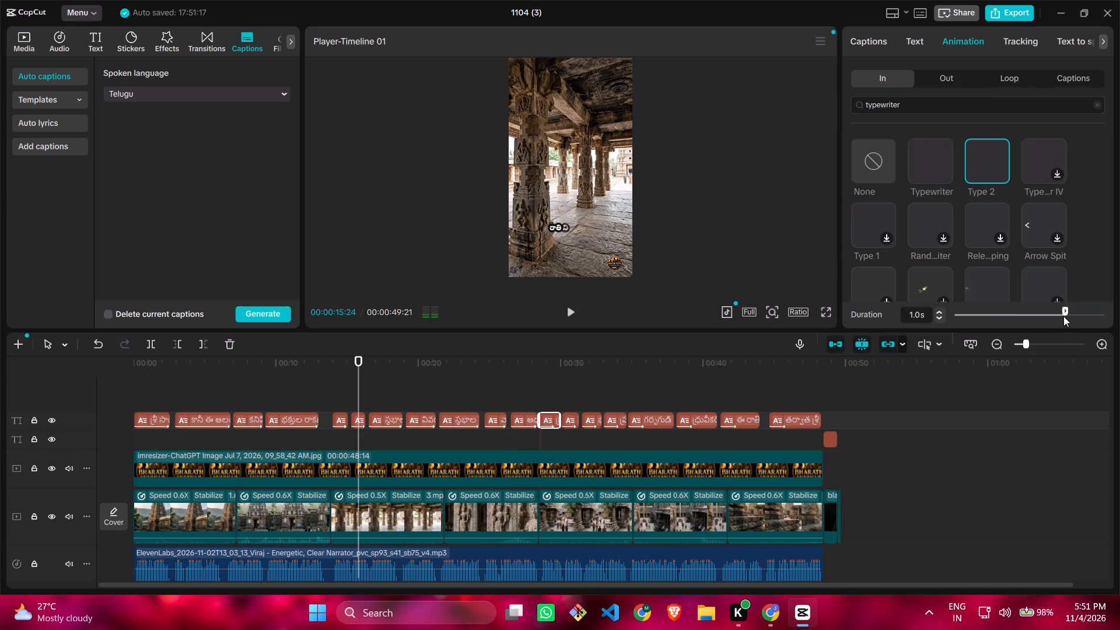
pyautogui.moveTo(1064, 316); pyautogui.dragTo(1119, 315)
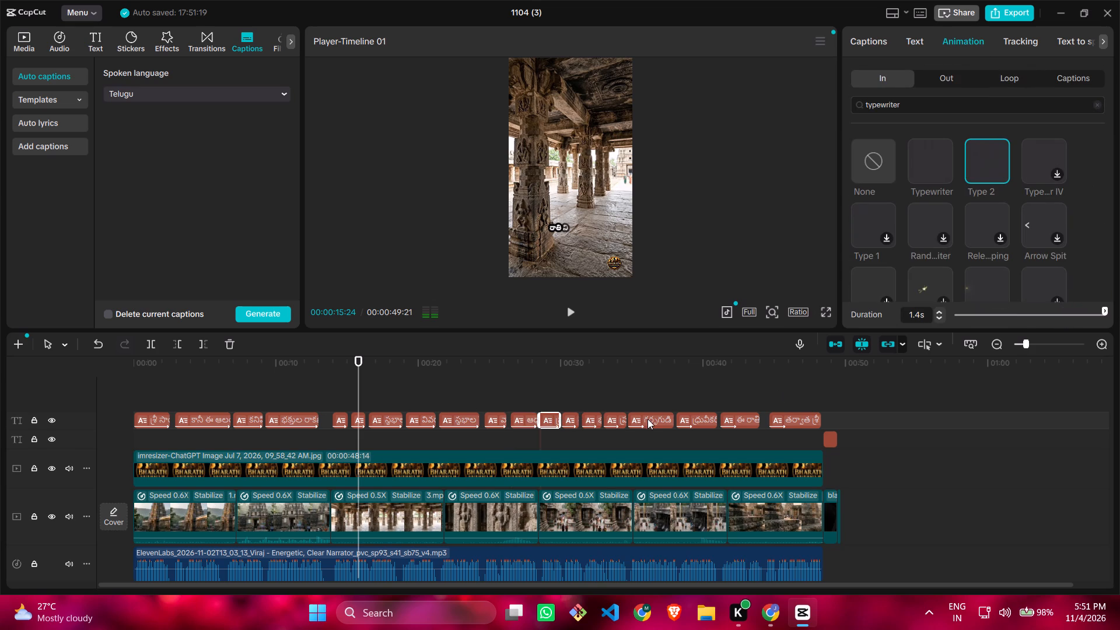
# Extend the In animation of the sixteenth caption, starting with గర్భగుడి, to its maximum of 3.3 s.
pyautogui.click(647, 419)
pyautogui.click(973, 40)
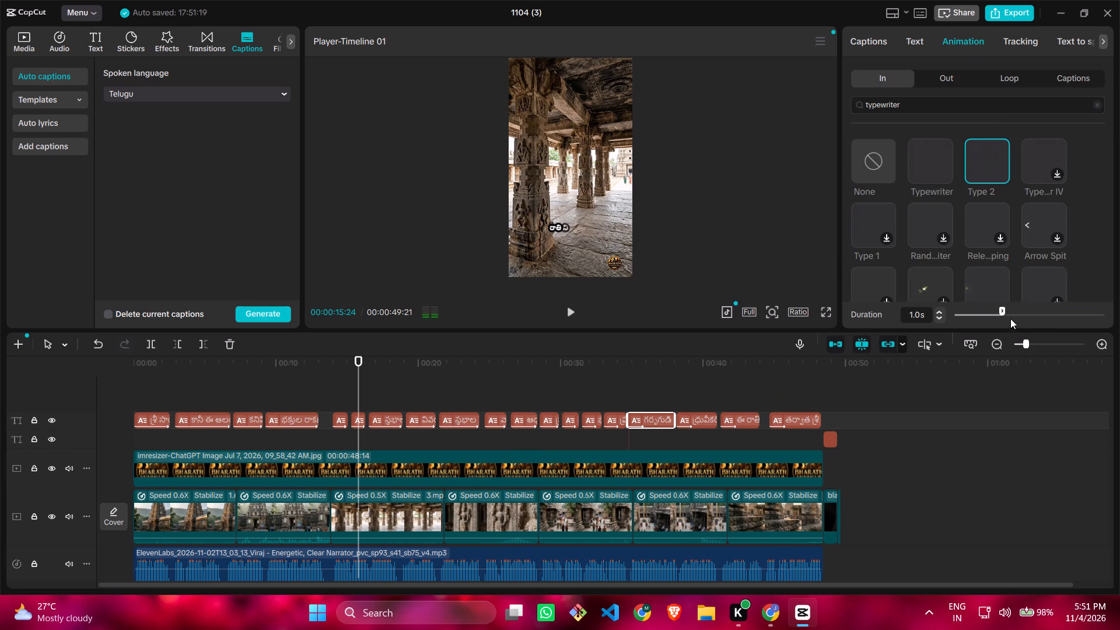
pyautogui.moveTo(1000, 310); pyautogui.dragTo(1119, 343)
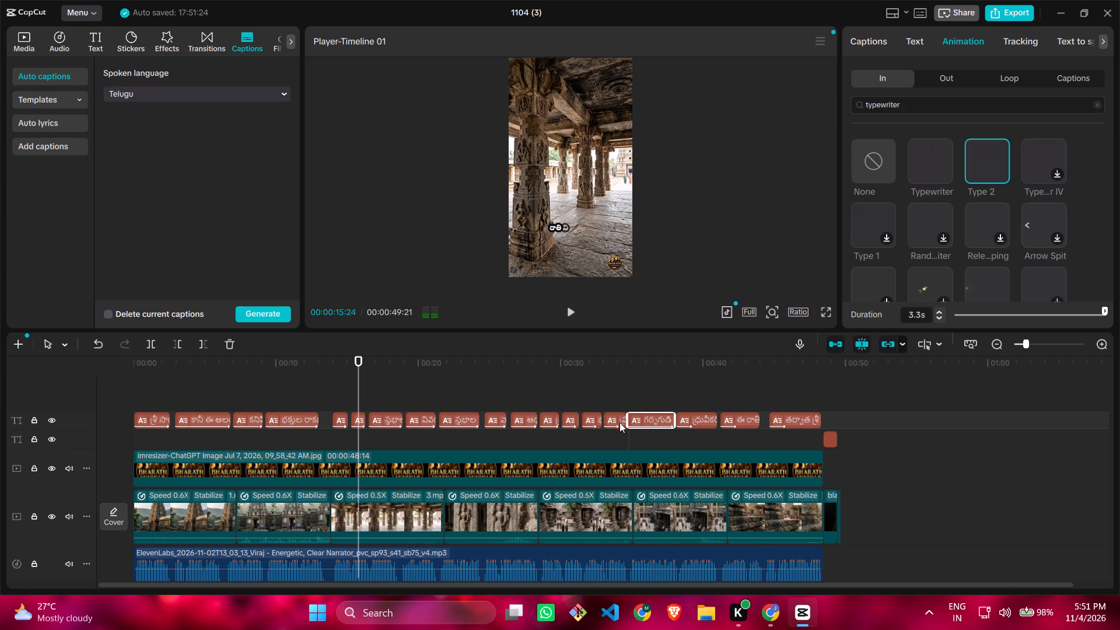
# Extend the In animation of the fifteenth caption, just before the one starting with గర్భగుడి, to its maximum of 1.6 s.
pyautogui.click(619, 422)
pyautogui.click(972, 40)
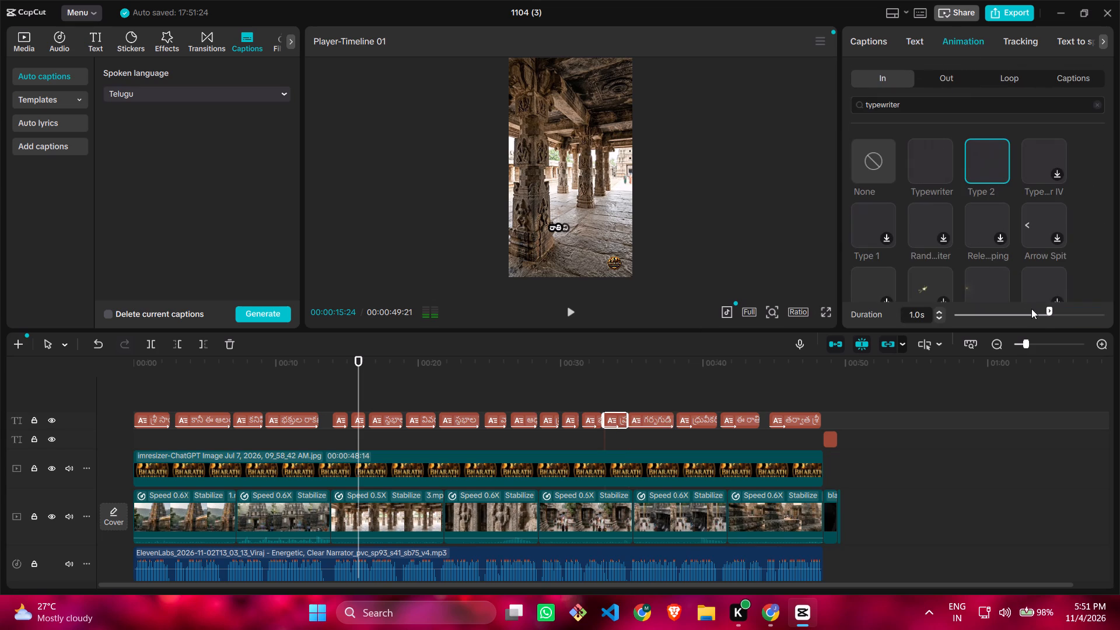
pyautogui.moveTo(1049, 315); pyautogui.dragTo(1119, 319)
# Extend the In animation of the last three captions to their maximums, with 2.8 s for the eighteenth and 3.7 s for the nineteenth.
pyautogui.click(714, 423)
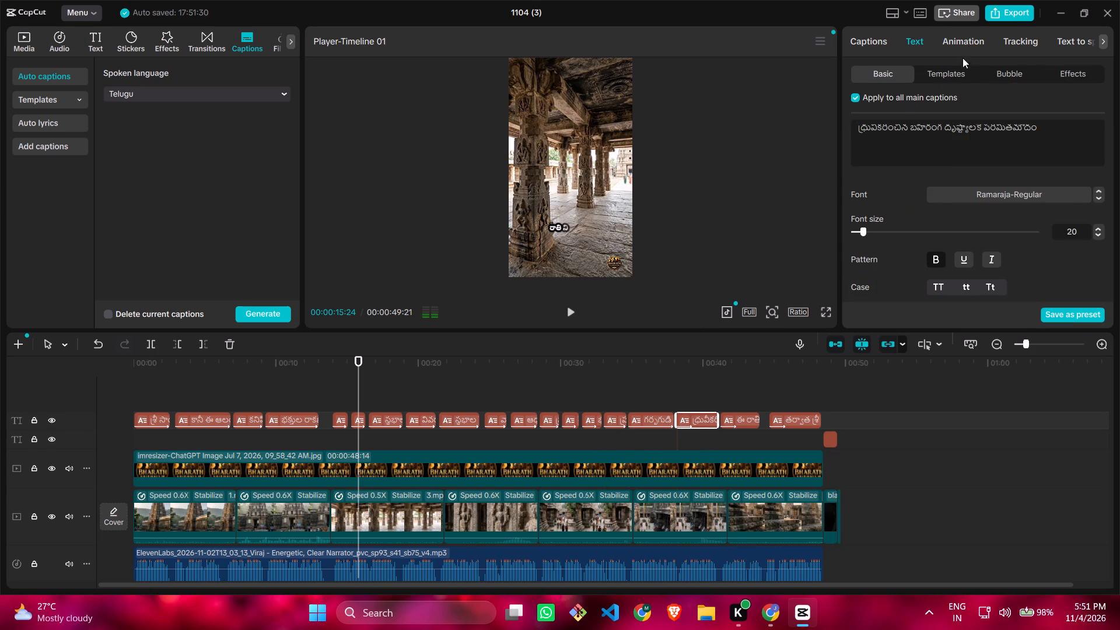
pyautogui.click(980, 34)
pyautogui.moveTo(1010, 311); pyautogui.dragTo(1119, 316)
pyautogui.click(741, 419)
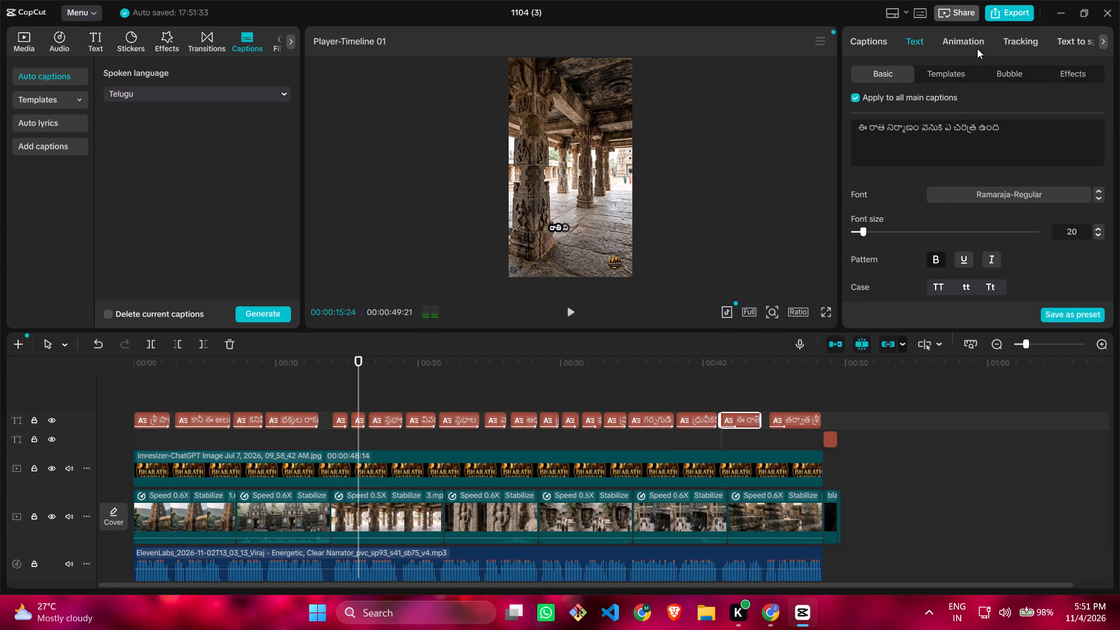
pyautogui.click(977, 45)
pyautogui.moveTo(1013, 312); pyautogui.dragTo(1119, 313)
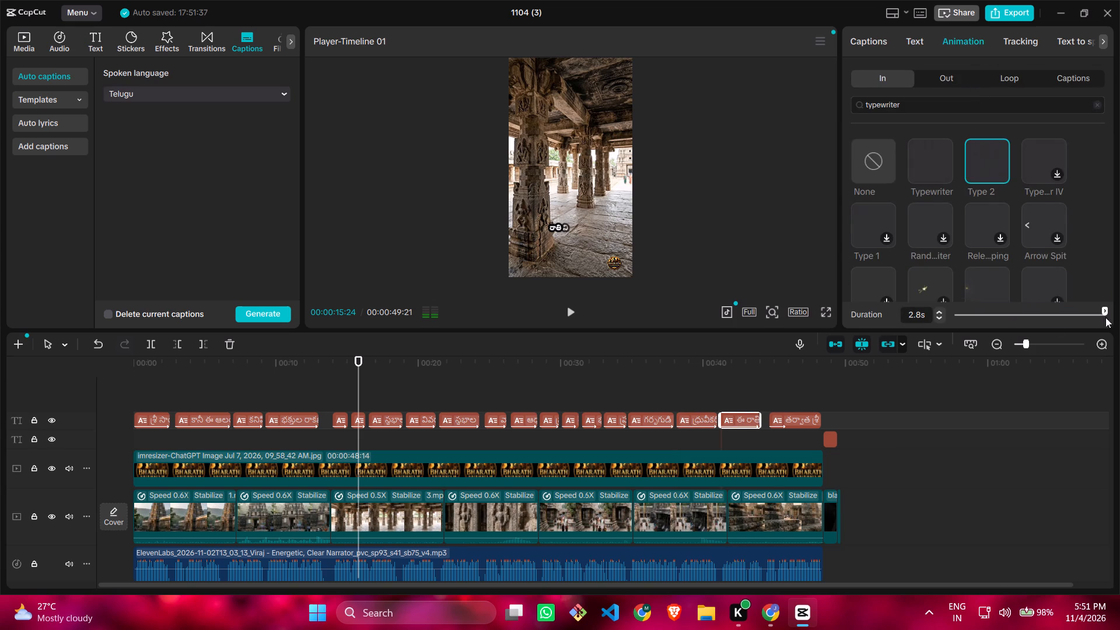
pyautogui.click(805, 428)
pyautogui.click(971, 37)
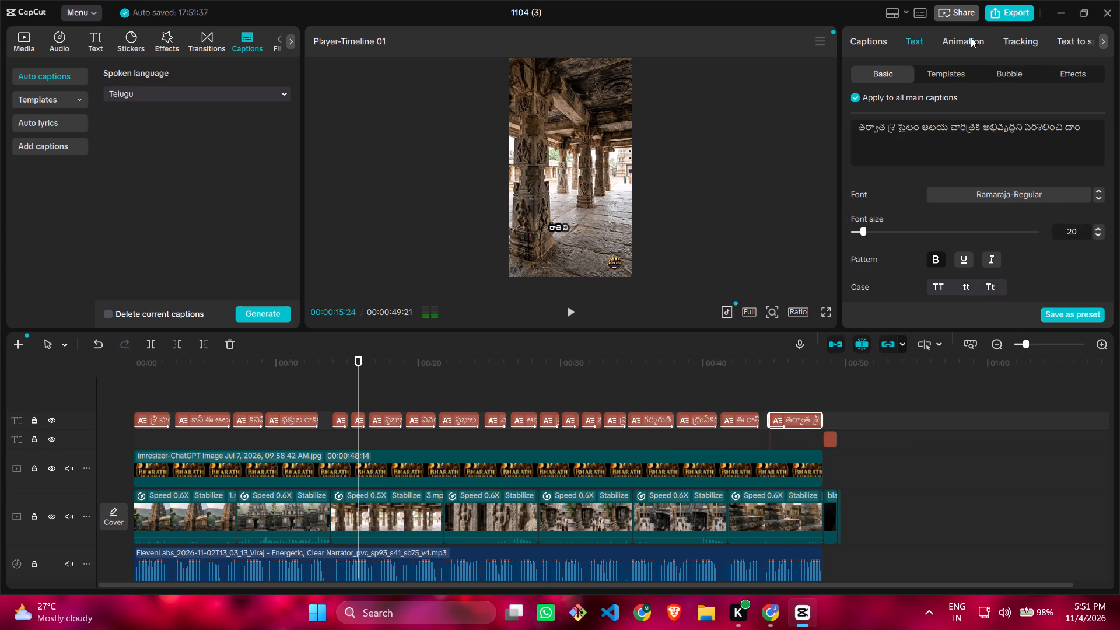
pyautogui.moveTo(995, 313); pyautogui.dragTo(1119, 320)
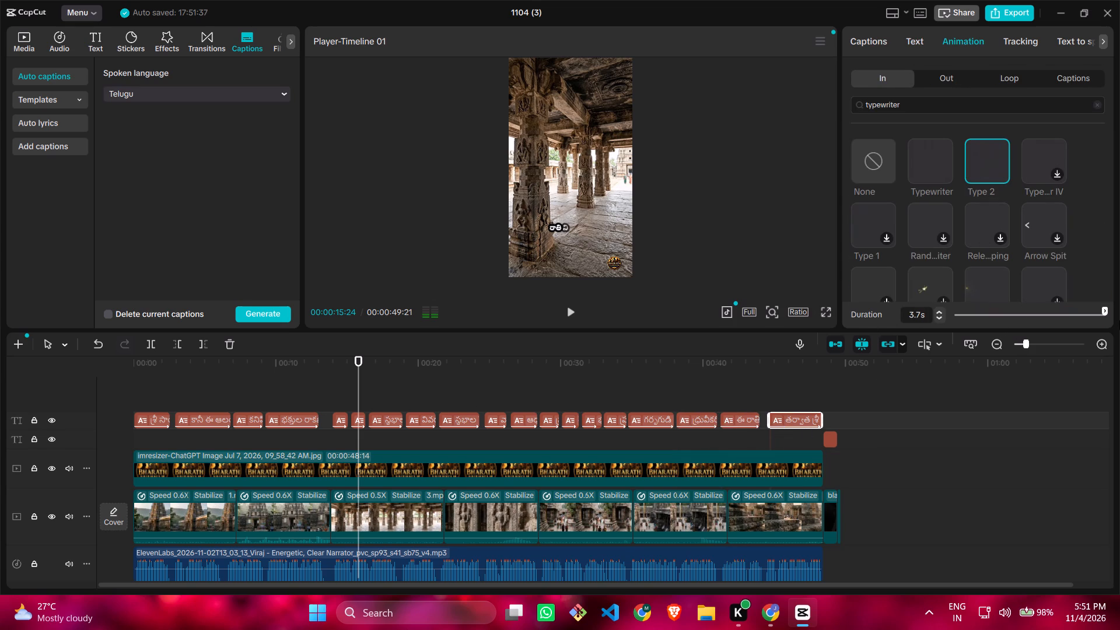
pyautogui.click(269, 387)
pyautogui.moveTo(269, 387); pyautogui.dragTo(5, 449)
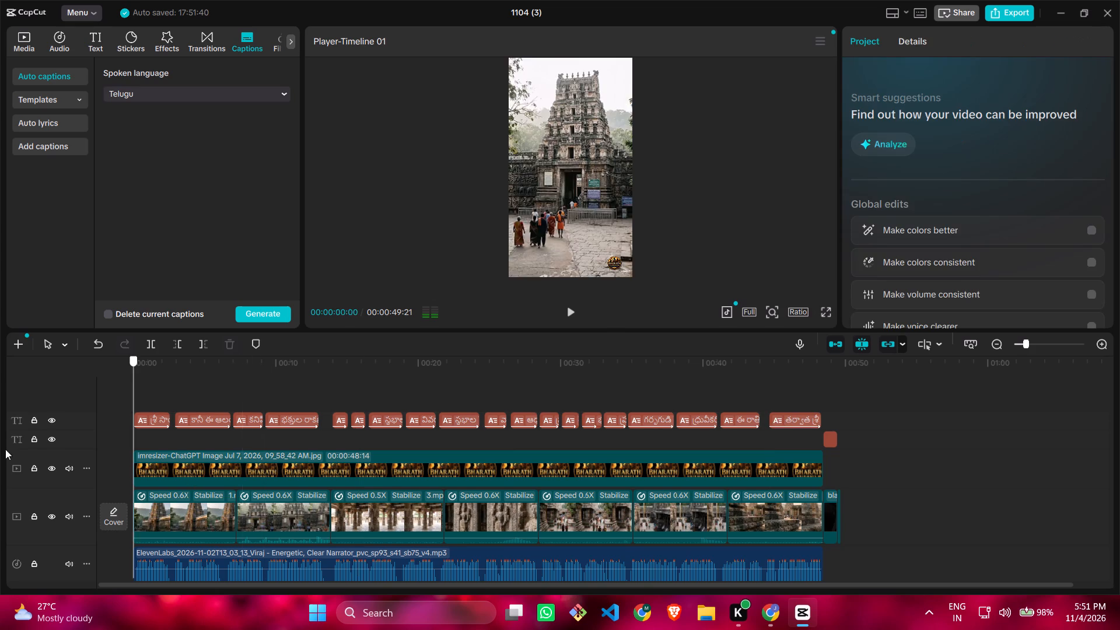
pyautogui.moveTo(5, 449); pyautogui.dragTo(0, 450)
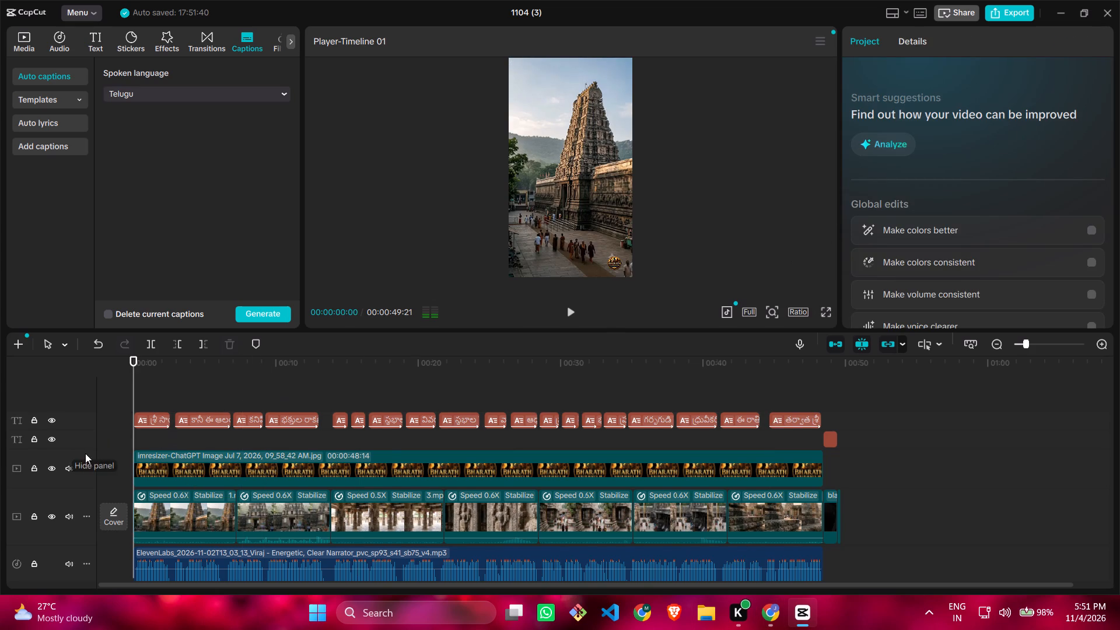
pyautogui.click(153, 422)
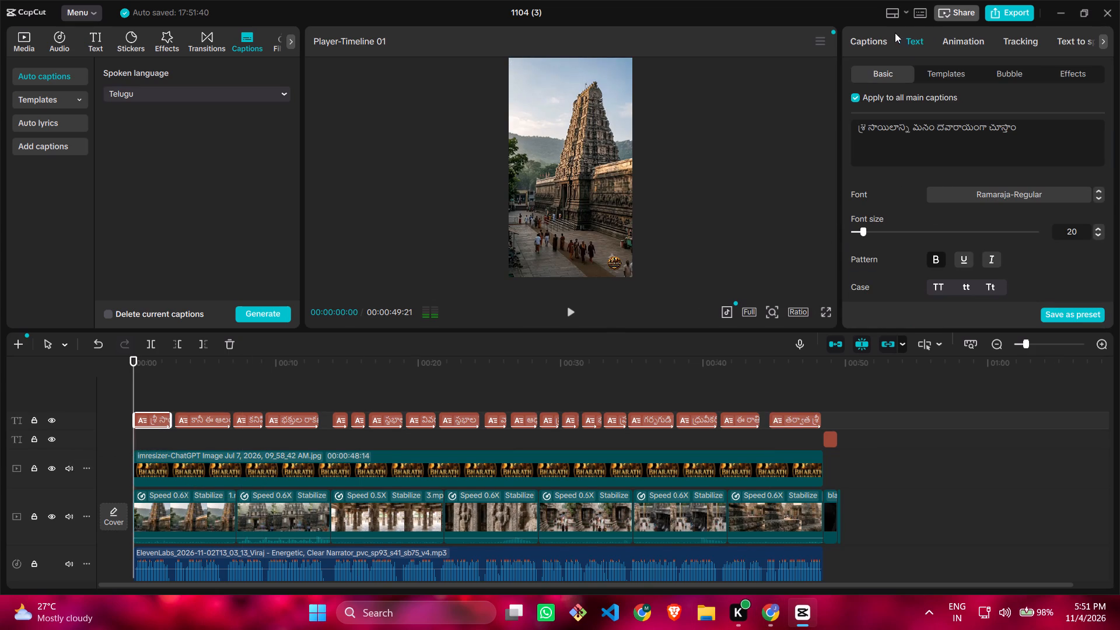
pyautogui.click(879, 38)
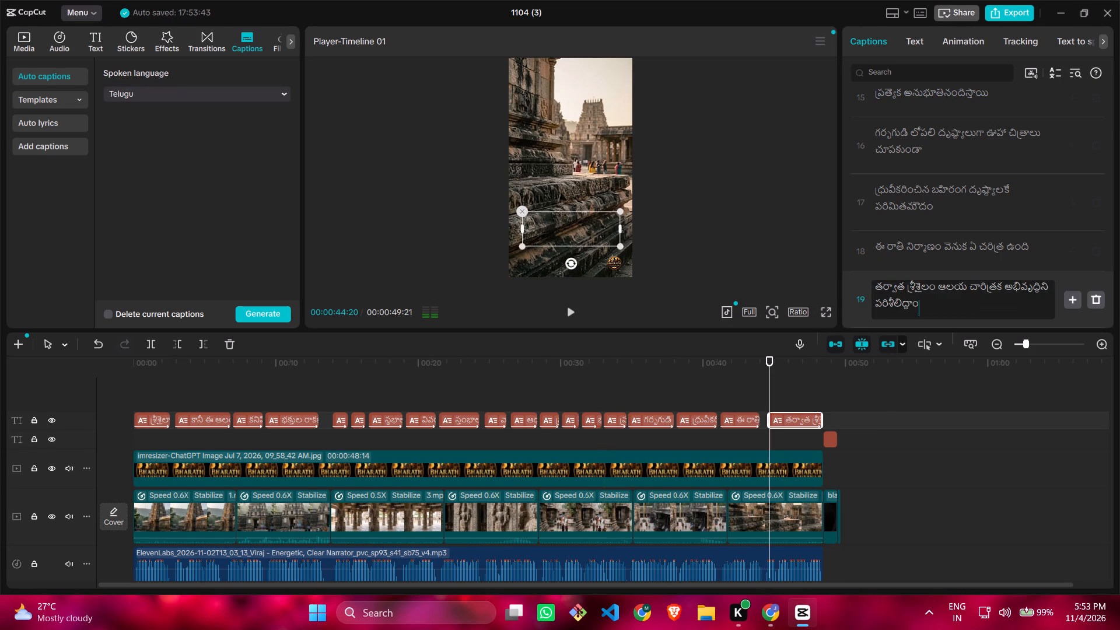
# Select all nineteen captions together and move them slightly lower in the video frame, using the first caption as the visual reference.
pyautogui.click(725, 391)
pyautogui.moveTo(725, 391); pyautogui.dragTo(7, 477)
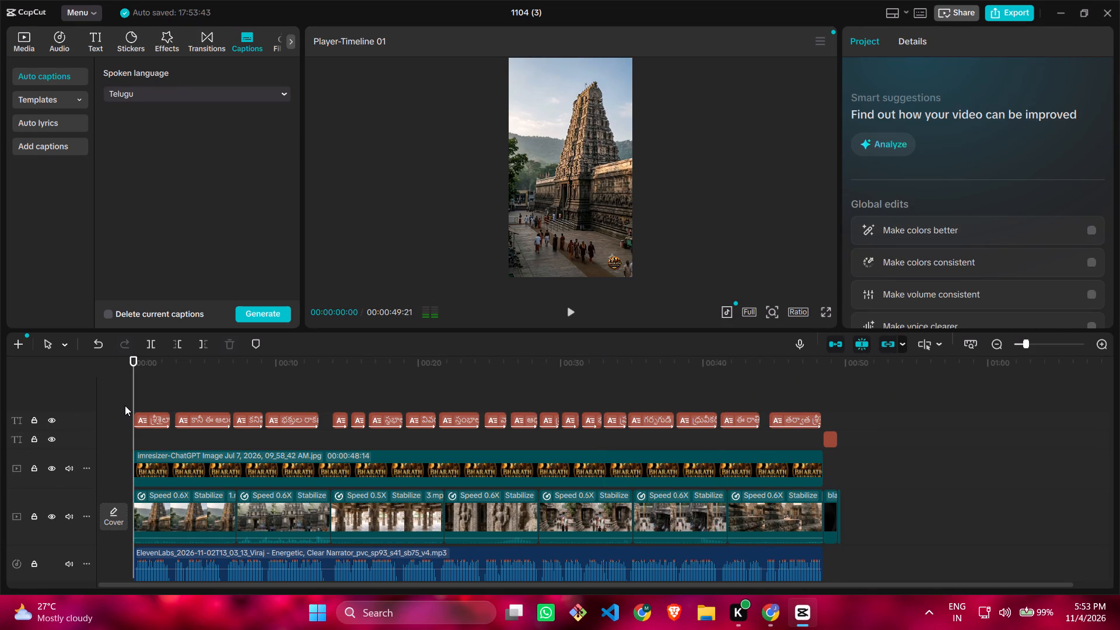
pyautogui.moveTo(125, 405); pyautogui.dragTo(794, 423)
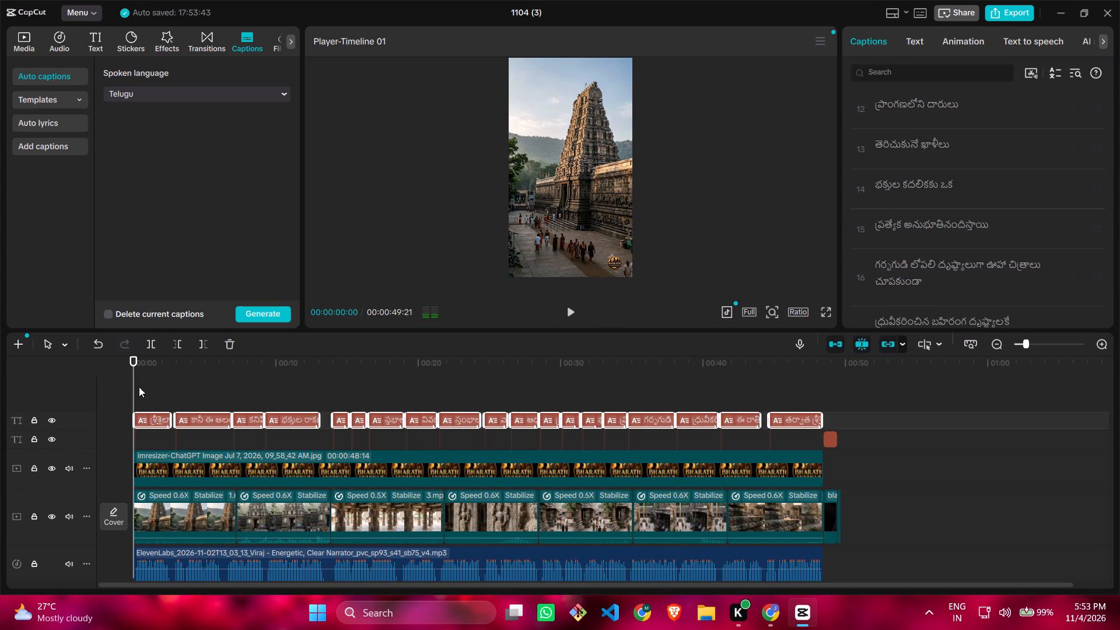
pyautogui.moveTo(134, 387); pyautogui.dragTo(144, 387)
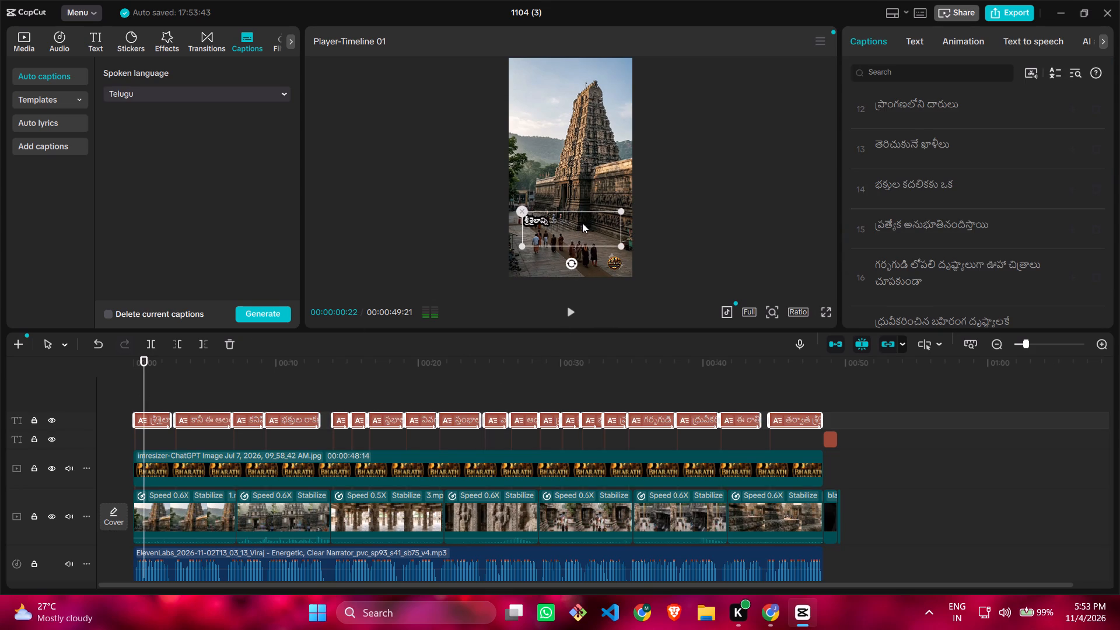
pyautogui.moveTo(583, 223); pyautogui.dragTo(583, 235)
pyautogui.moveTo(583, 235); pyautogui.dragTo(583, 236)
pyautogui.moveTo(590, 225); pyautogui.dragTo(590, 236)
pyautogui.moveTo(590, 219); pyautogui.dragTo(588, 229)
pyautogui.click(678, 269)
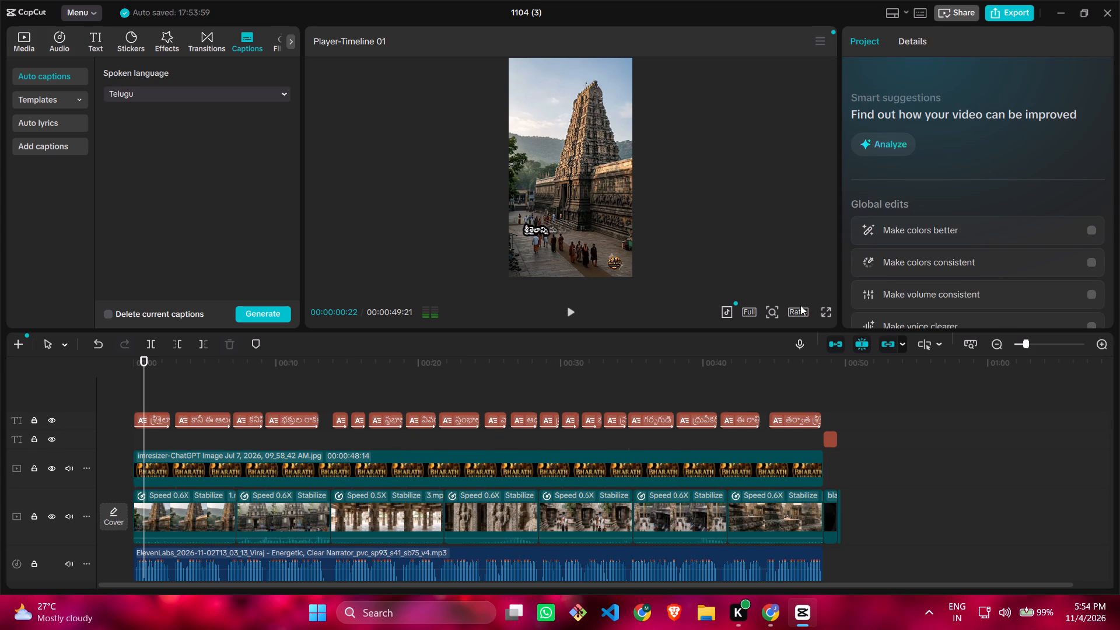
# Play the video from near its start to review the captions, and browse the trending caption templates meanwhile.
pyautogui.click(573, 304)
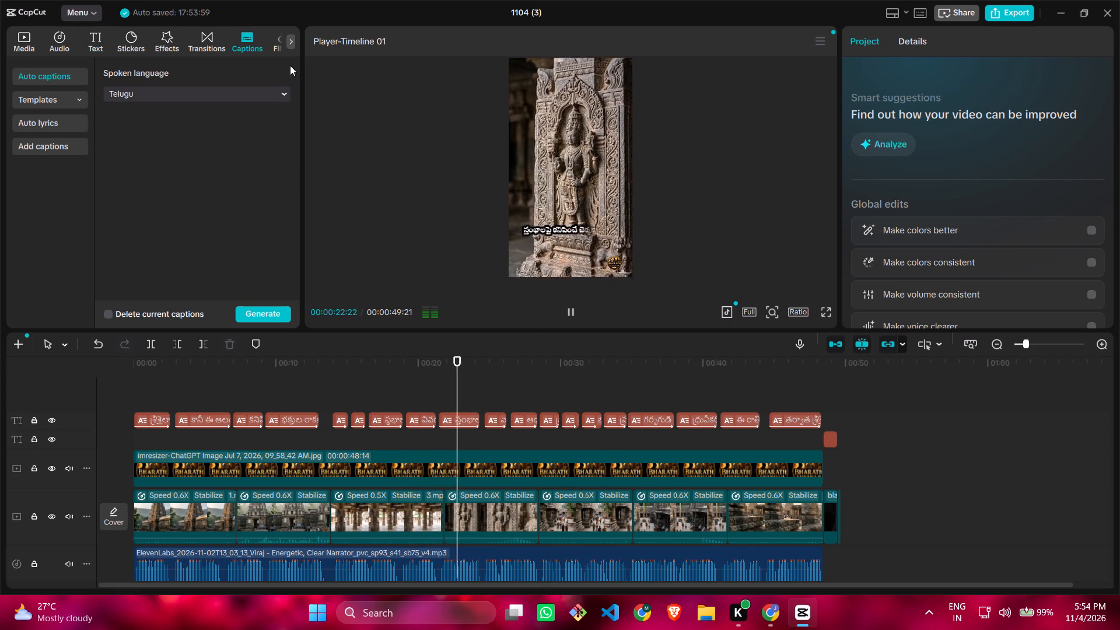
pyautogui.click(290, 44)
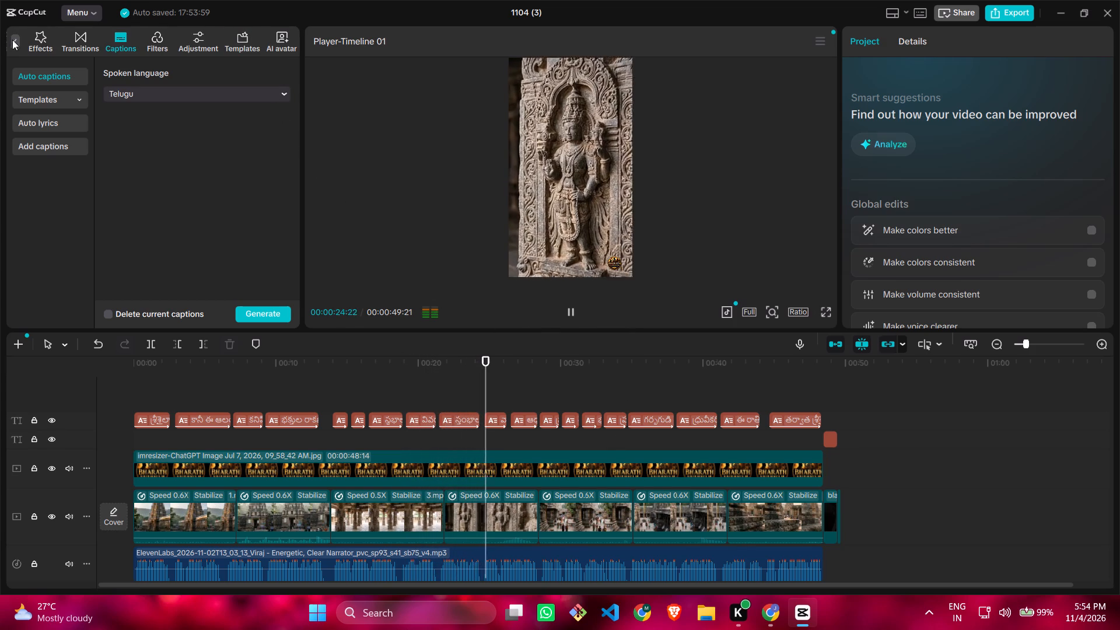
pyautogui.click(12, 39)
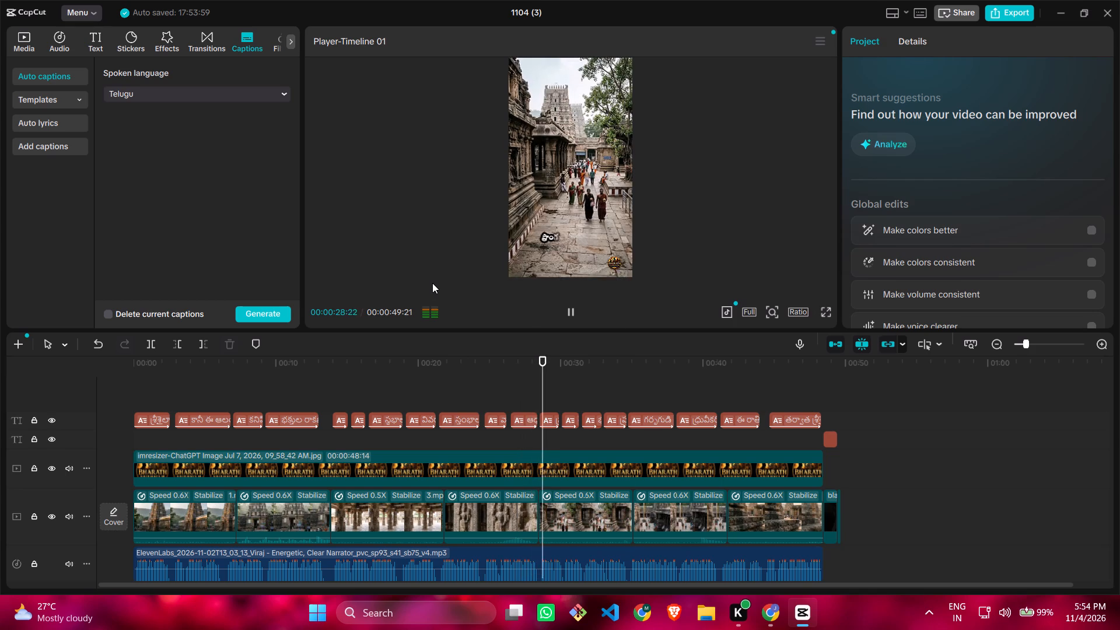
pyautogui.click(78, 151)
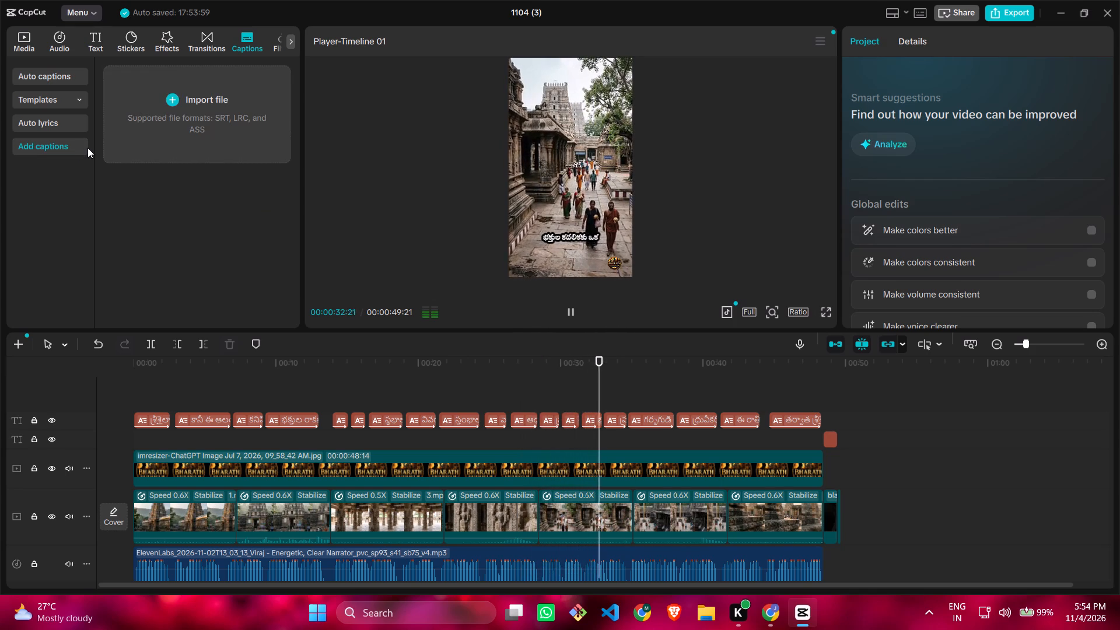
pyautogui.click(40, 82)
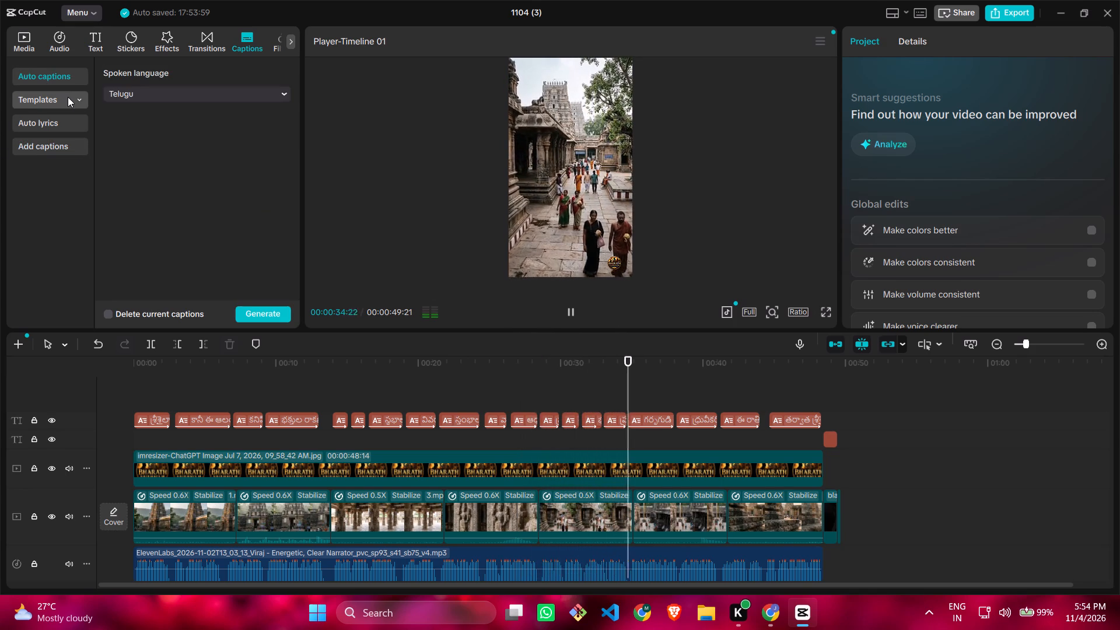
pyautogui.click(69, 98)
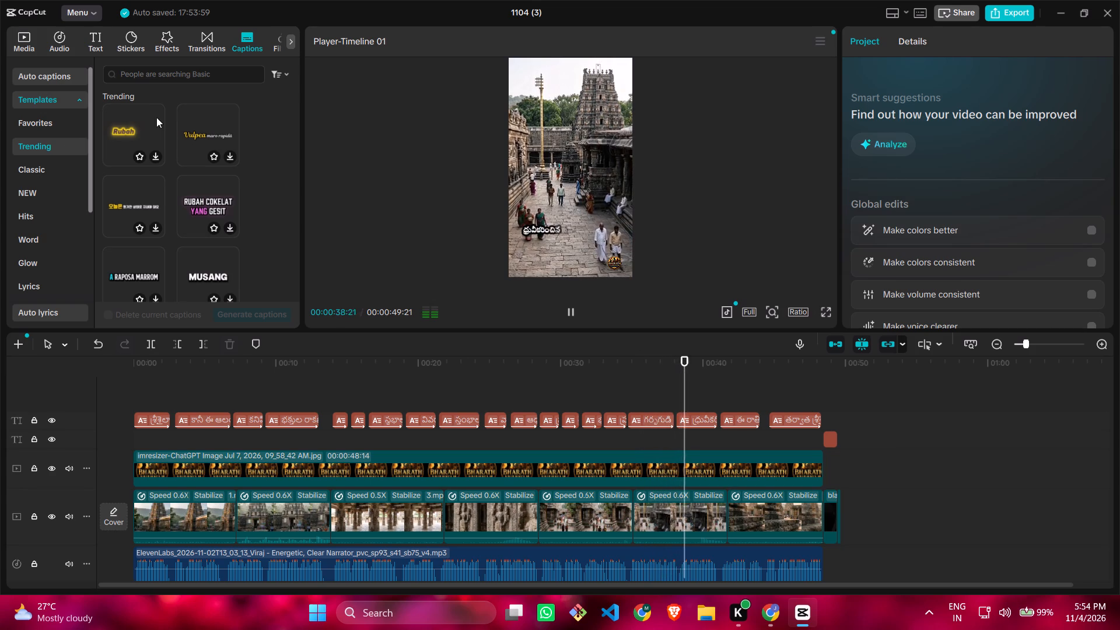
pyautogui.scroll(-3, 171, 136)
pyautogui.scroll(3, 171, 136)
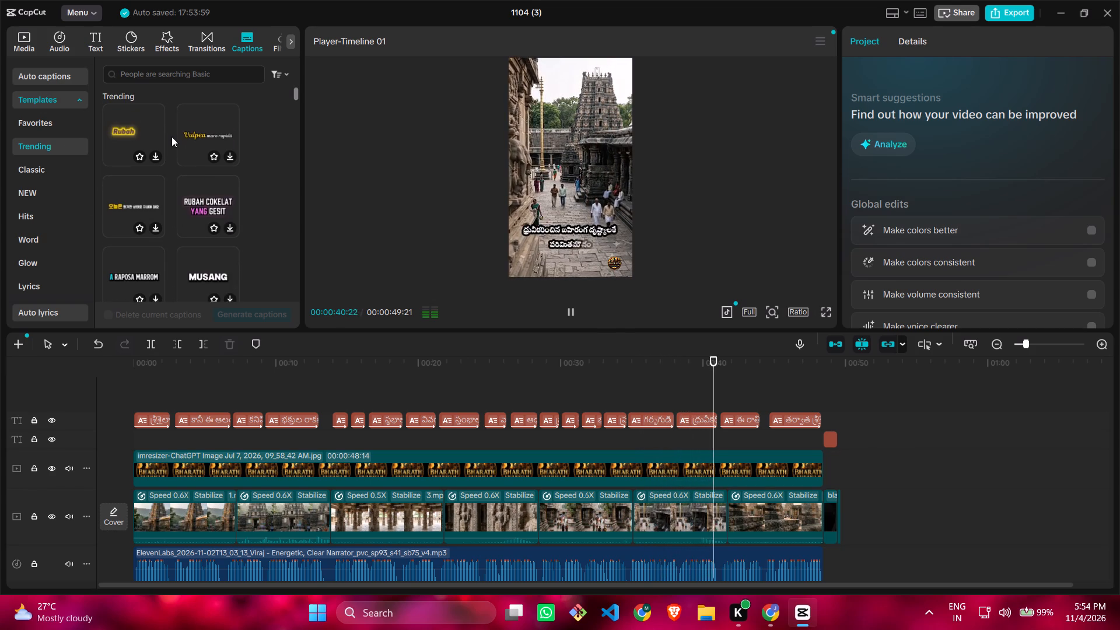
pyautogui.scroll(-2, 171, 136)
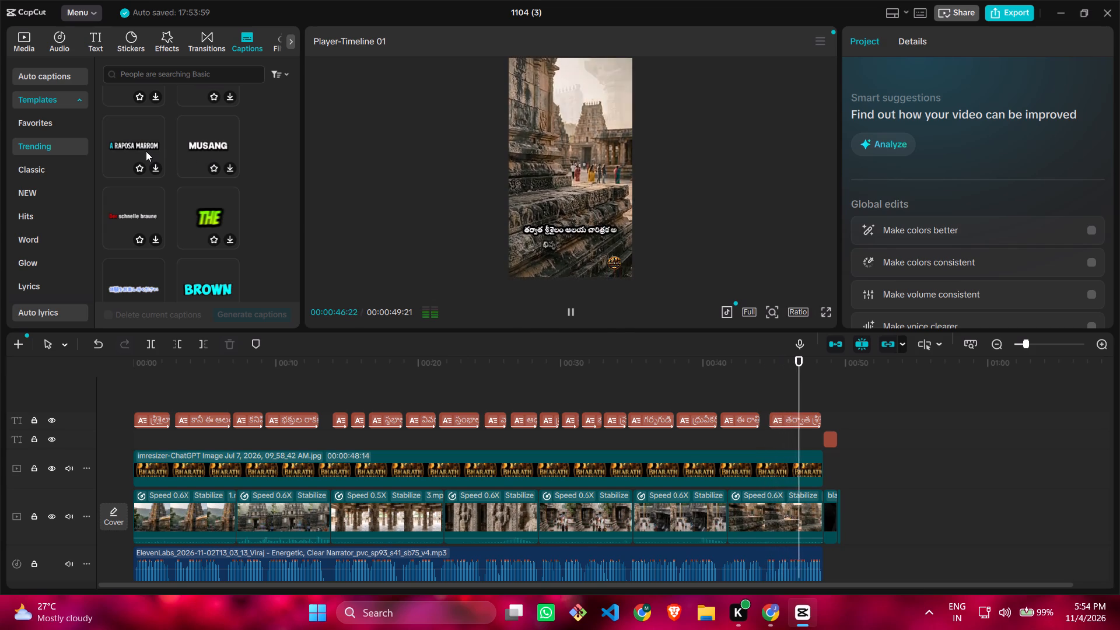
pyautogui.scroll(-1, 177, 153)
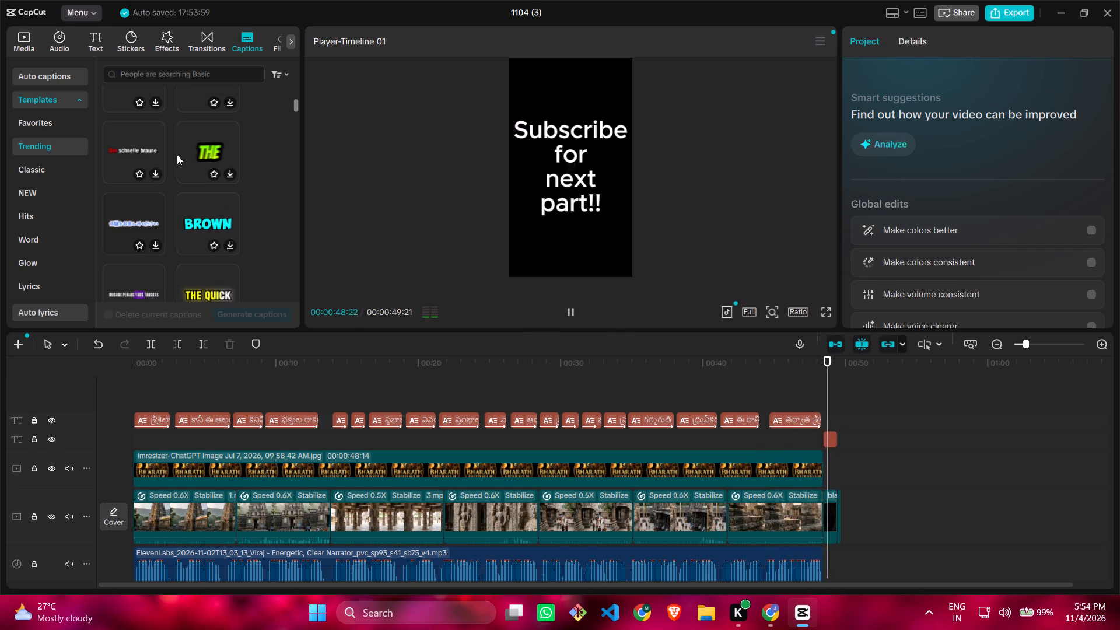
# Browse further through the trending caption templates, and return to the auto captions settings.
pyautogui.scroll(-1, 177, 155)
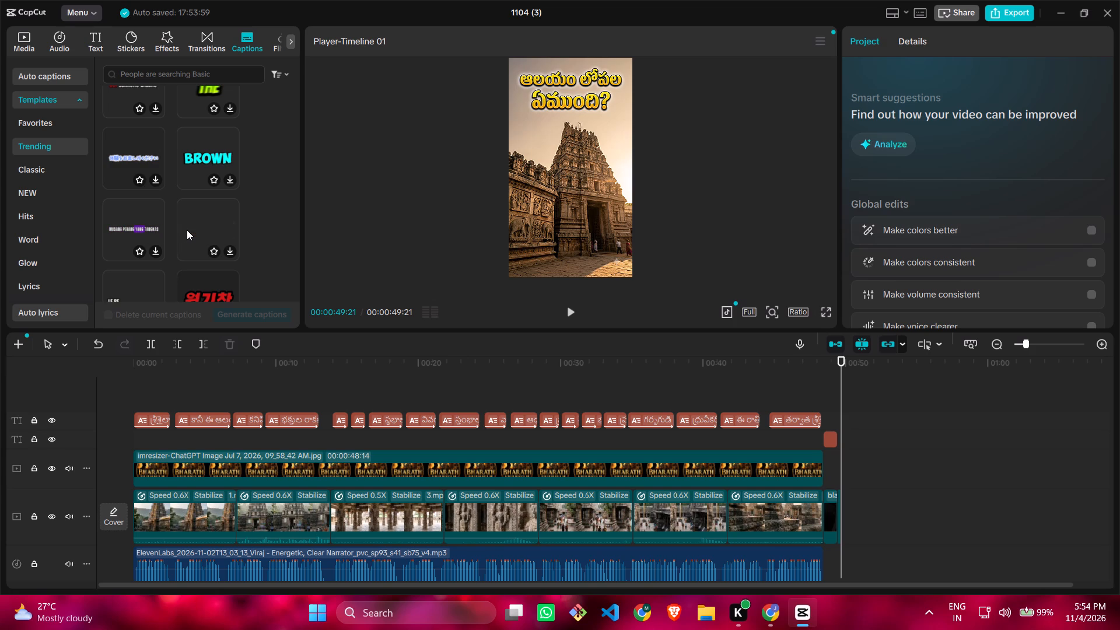
pyautogui.scroll(-1, 187, 230)
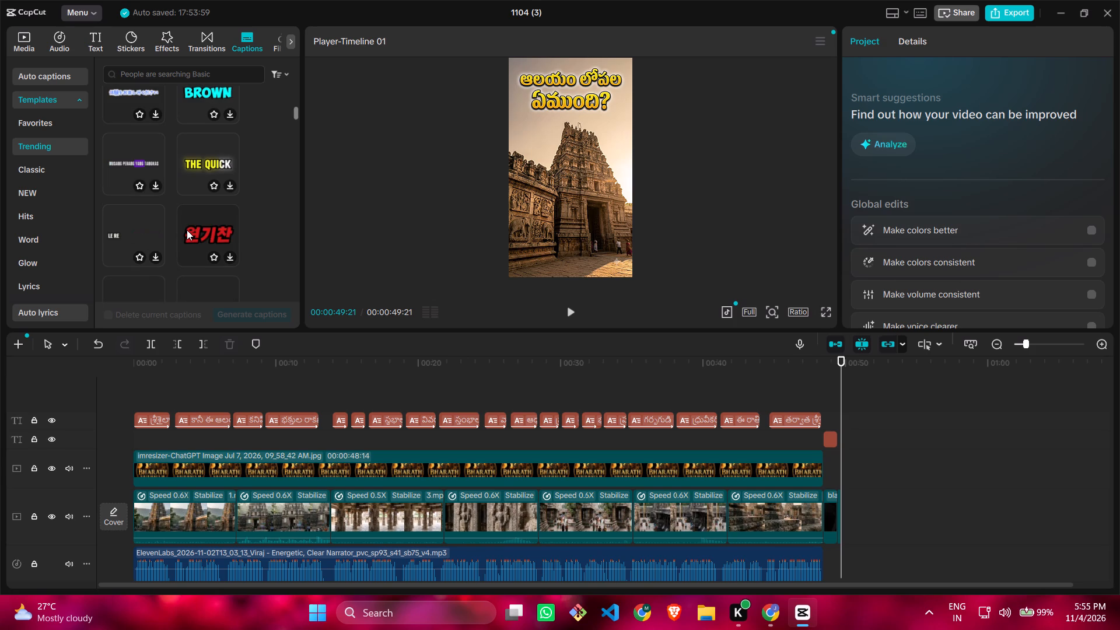
pyautogui.scroll(-1, 187, 230)
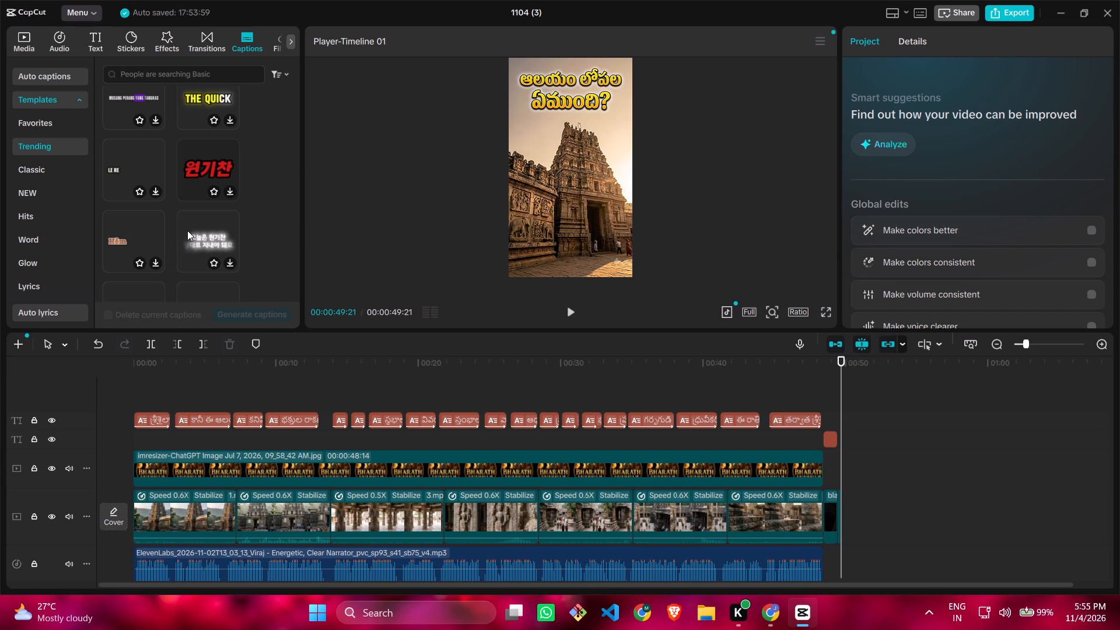
pyautogui.scroll(-2, 187, 230)
pyautogui.scroll(9, 187, 230)
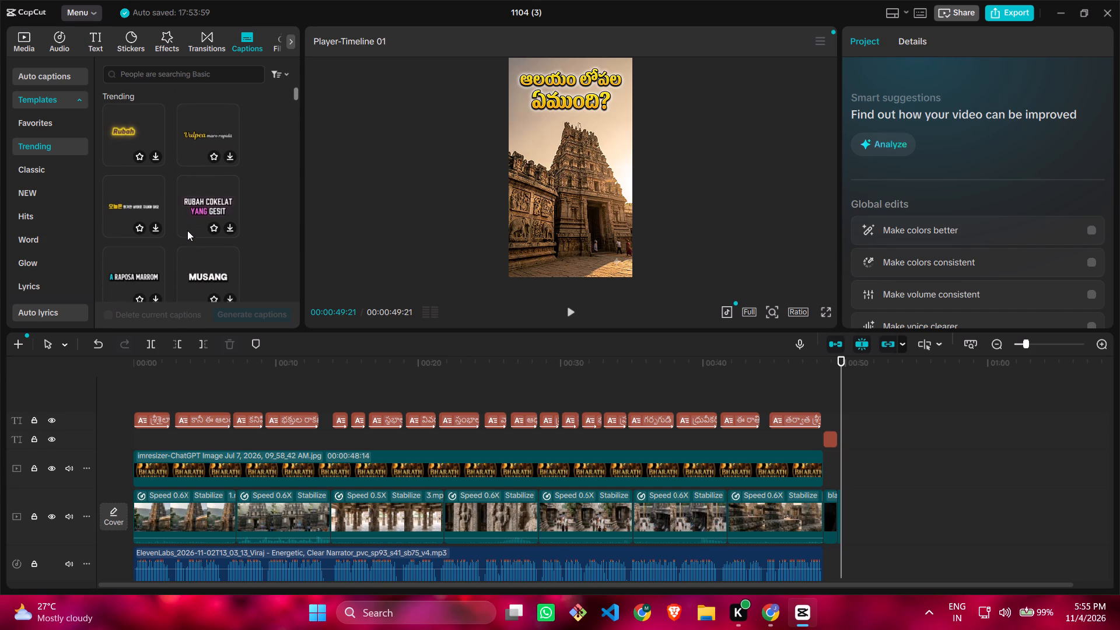
pyautogui.scroll(6, 187, 230)
pyautogui.click(58, 79)
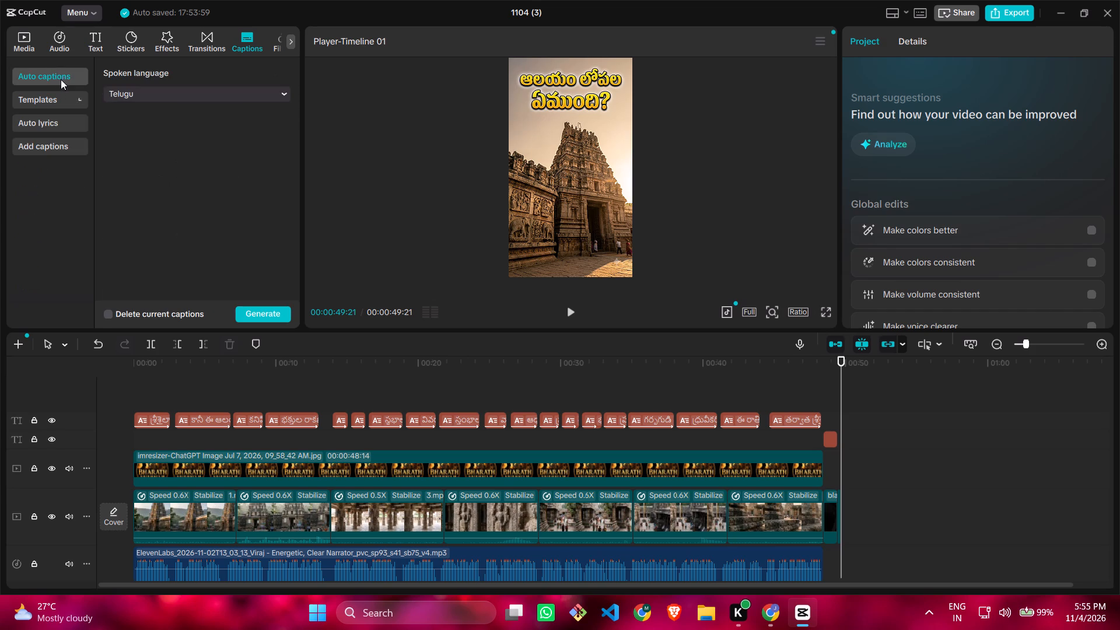
# Open the video's export settings and set the export file name to episode4.
pyautogui.click(1003, 16)
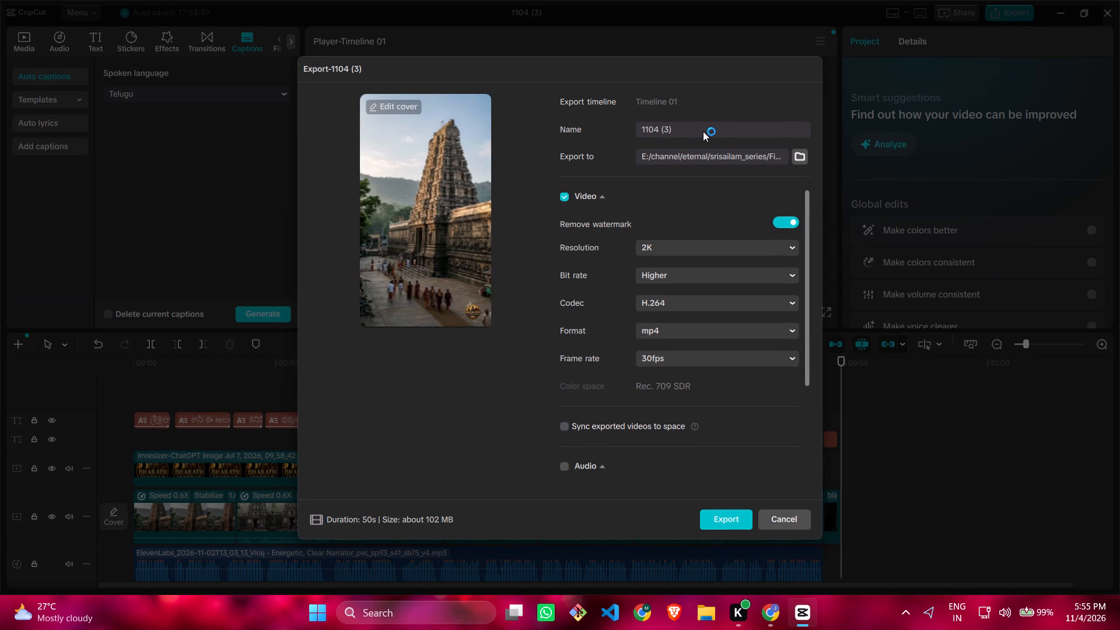
pyautogui.click(703, 131)
pyautogui.press('BackSpace')
pyautogui.press('BackSpace')
pyautogui.press('BackSpace')
pyautogui.press('BackSpace')
pyautogui.press('BackSpace')
pyautogui.press('BackSpace')
pyautogui.press('BackSpace')
pyautogui.press('BackSpace')
pyautogui.press('BackSpace')
pyautogui.press('BackSpace')
pyautogui.press('BackSpace')
pyautogui.press('BackSpace')
pyautogui.press('BackSpace')
pyautogui.press('BackSpace')
pyautogui.press('BackSpace')
pyautogui.write('episode')
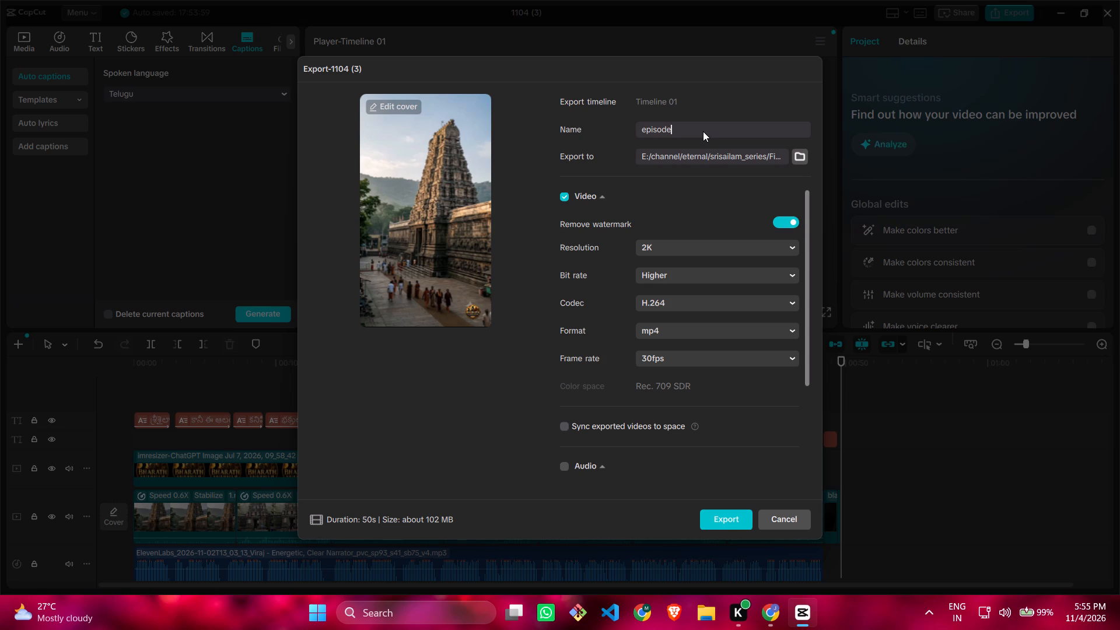
pyautogui.press('4')
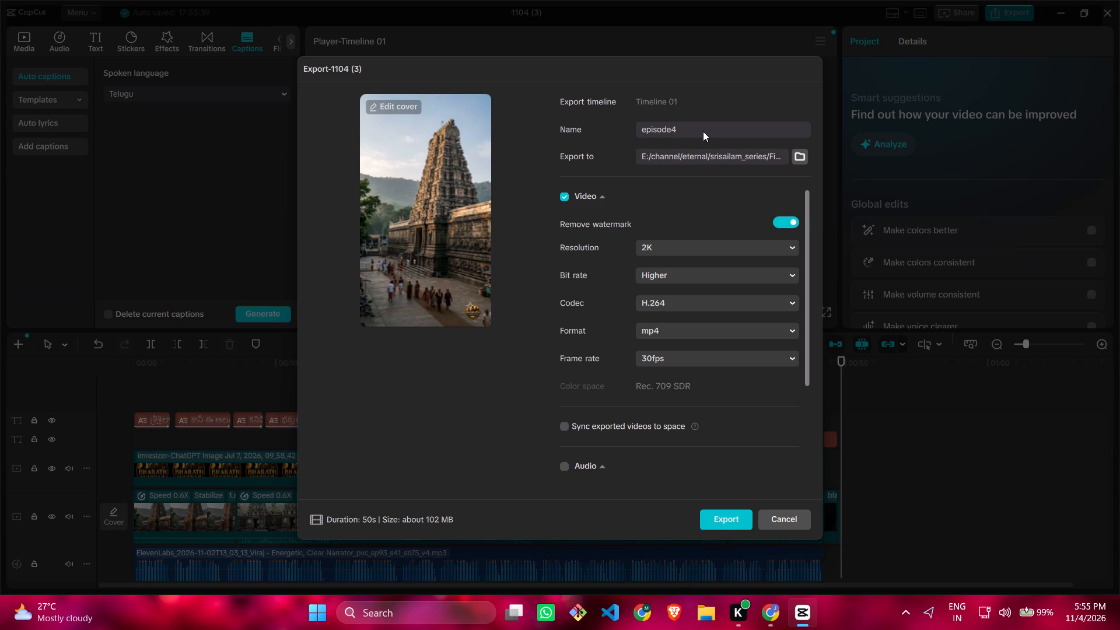